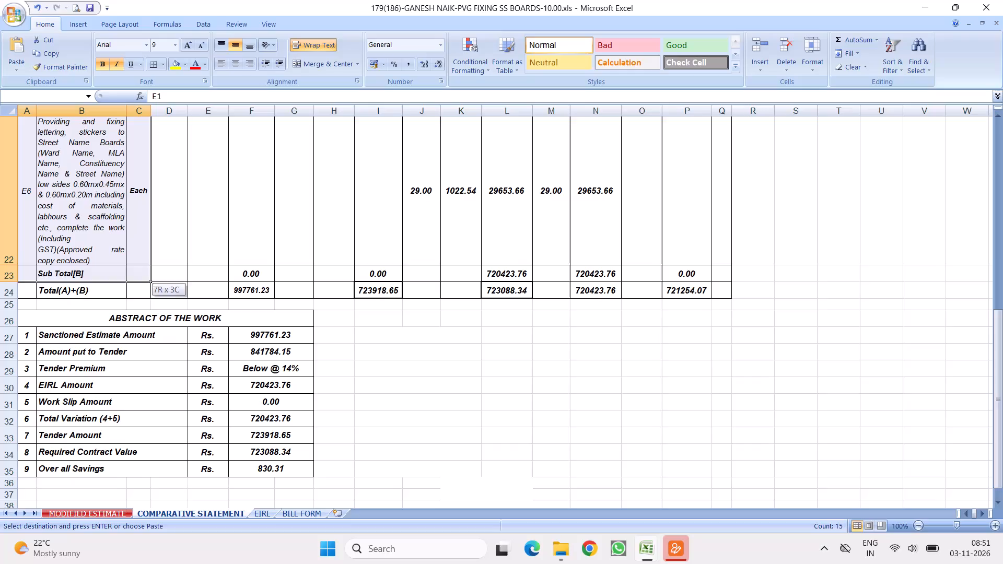
# Copy EIRL items E1 to E6 with descriptions and units from COMPARATIVE STATEMENT into BILL FORM, starting at A12 below EIRL ITEMS.
pyautogui.rightClick(71, 184)
pyautogui.click(100, 207)
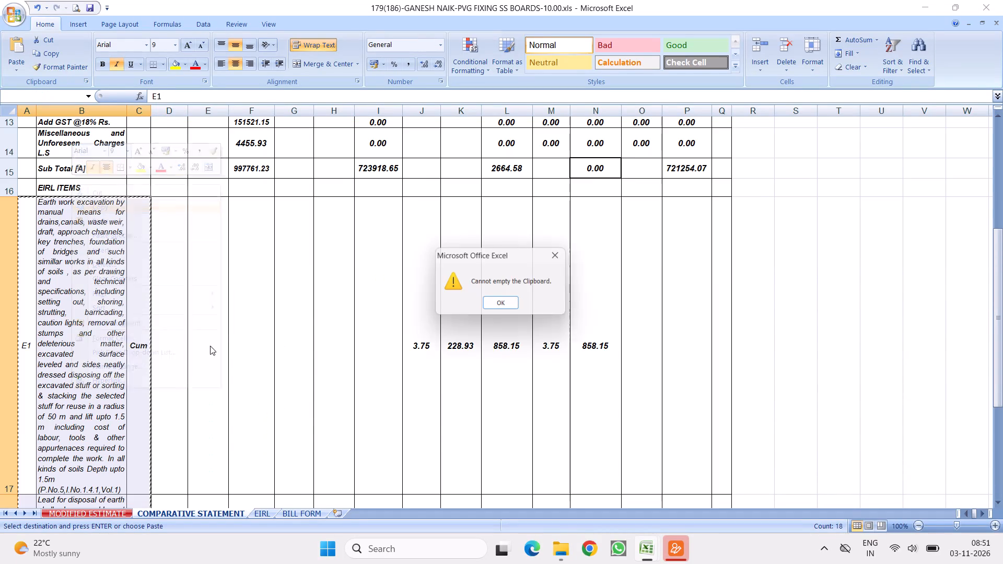
pyautogui.press('Escape')
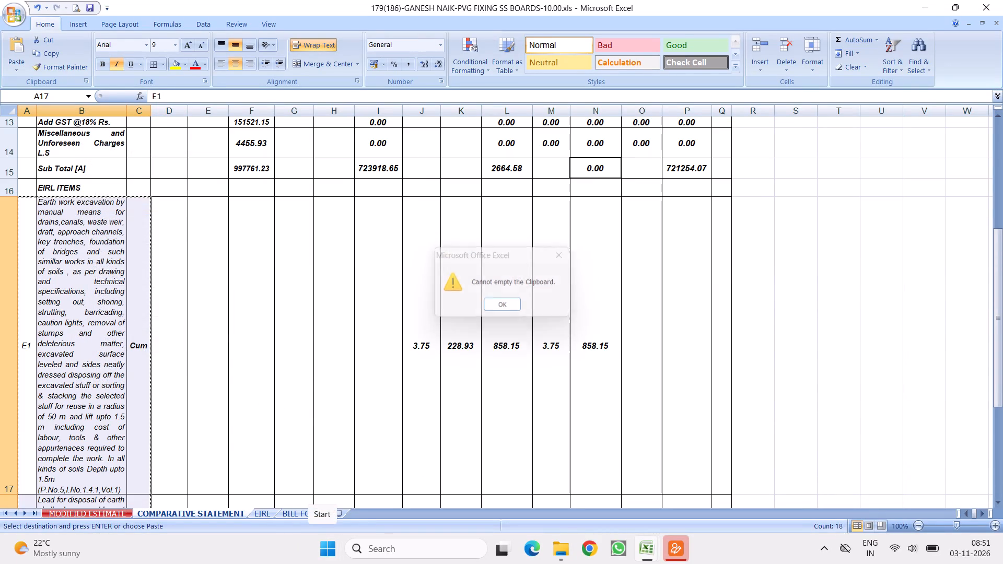
pyautogui.press('Escape')
pyautogui.press('Escape')
pyautogui.rightClick(70, 267)
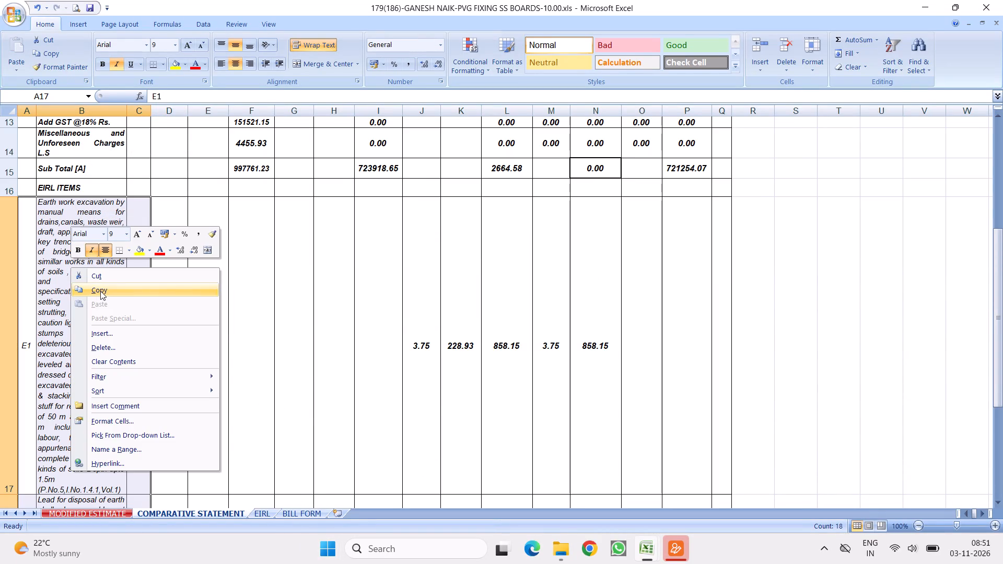
pyautogui.click(100, 289)
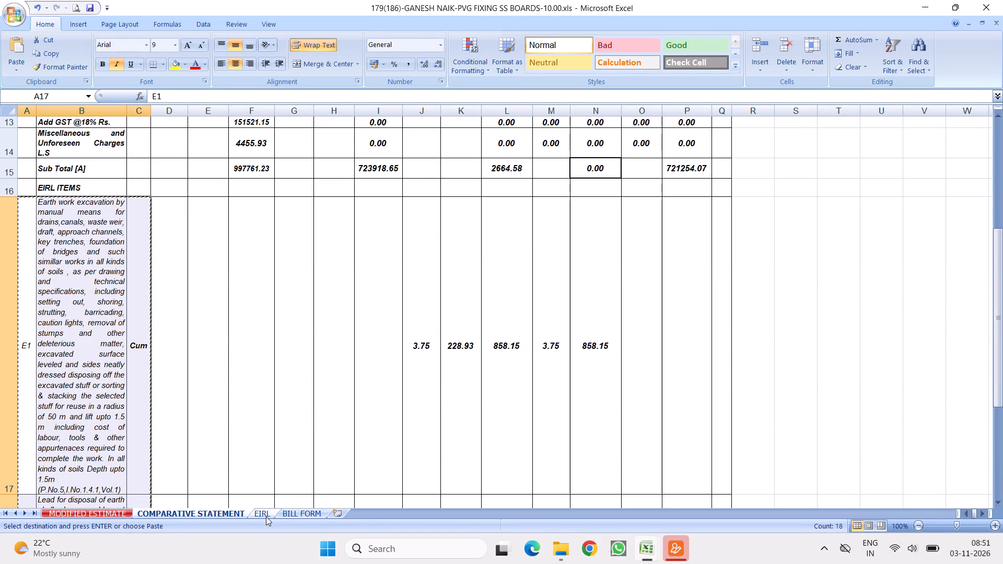
pyautogui.click(266, 516)
pyautogui.click(290, 514)
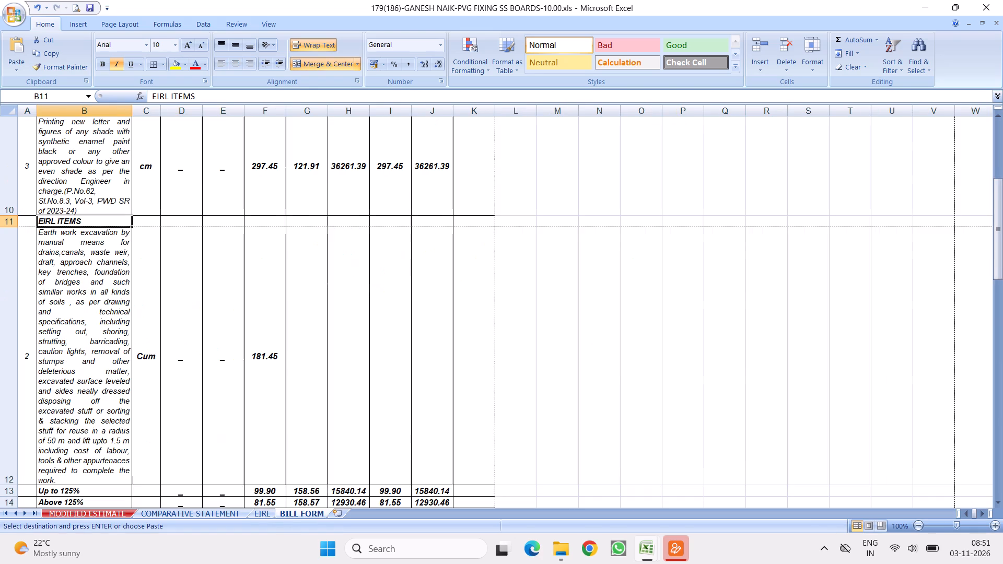
pyautogui.rightClick(28, 244)
pyautogui.click(59, 280)
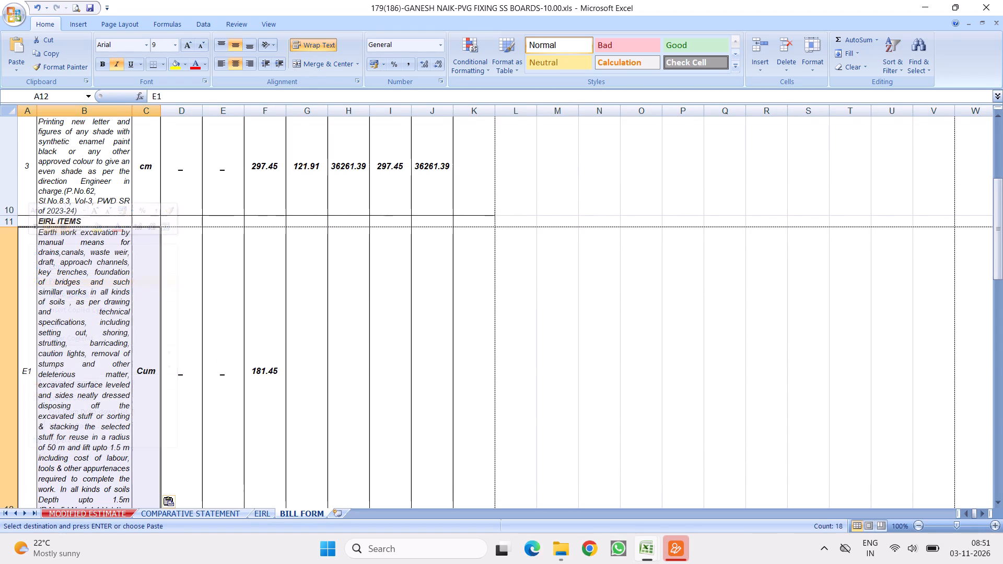
# Delete the leftover item rows 19 to 44 above the Sub Total Amount row in BILL FORM.
pyautogui.scroll(-1, 164, 345)
pyautogui.scroll(-2, 183, 290)
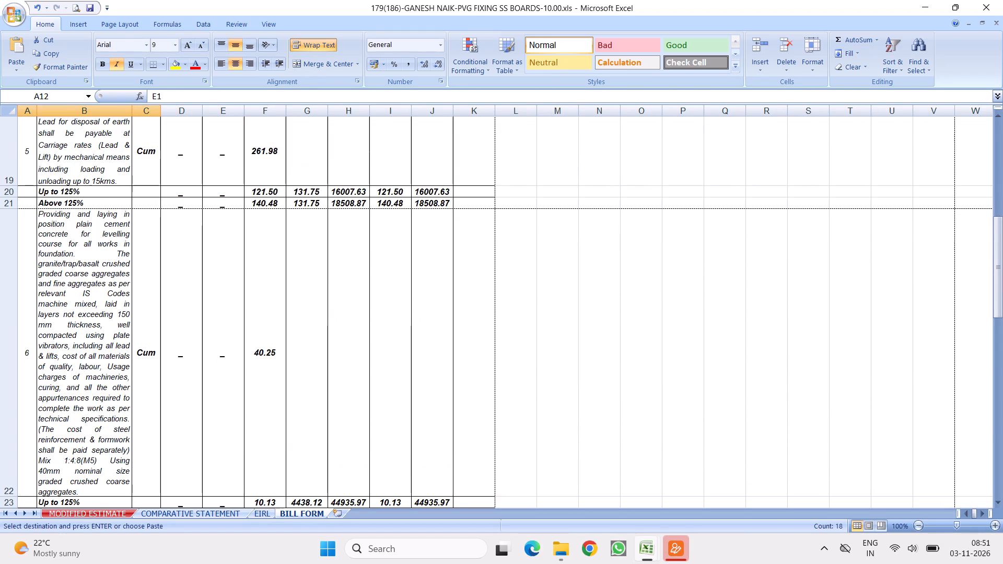
pyautogui.scroll(2, 158, 241)
pyautogui.scroll(-1, 170, 266)
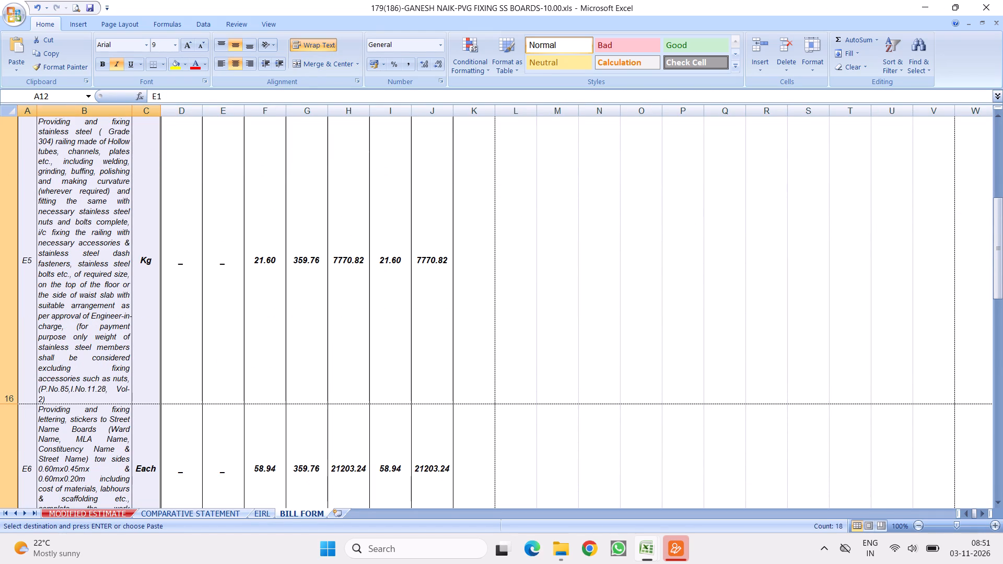
pyautogui.scroll(-1, 148, 220)
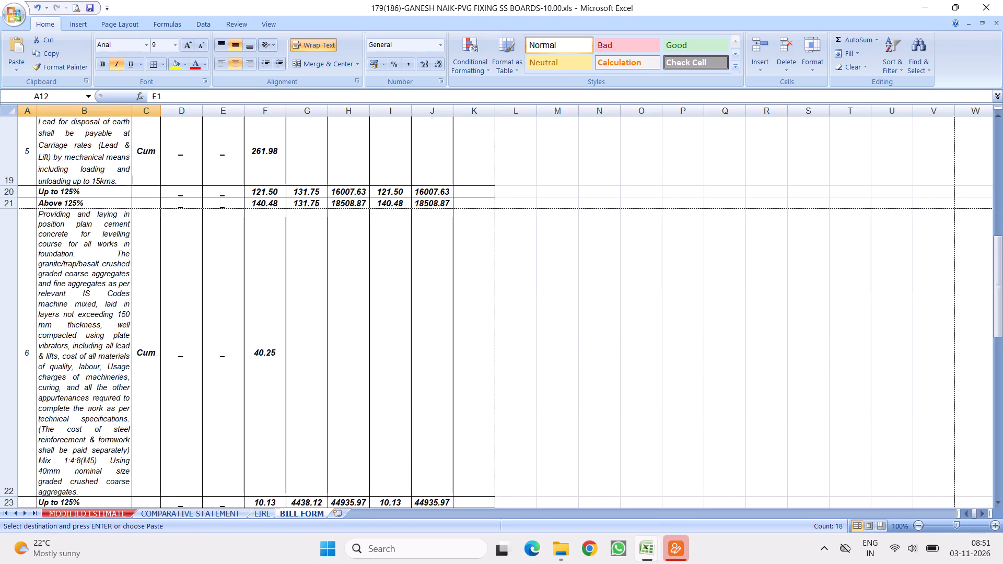
pyautogui.moveTo(6, 159); pyautogui.dragTo(58, 454)
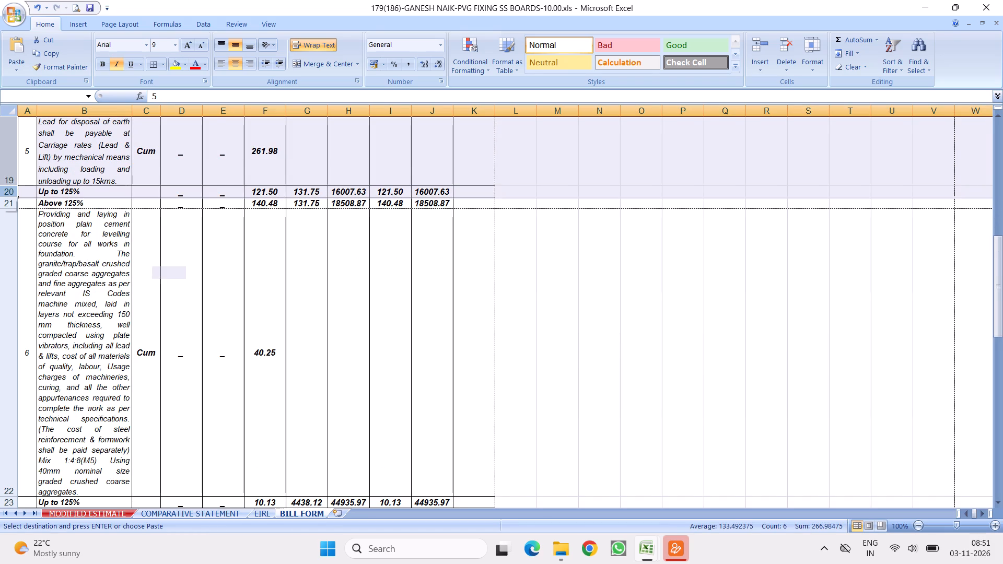
pyautogui.moveTo(58, 454); pyautogui.dragTo(407, 514)
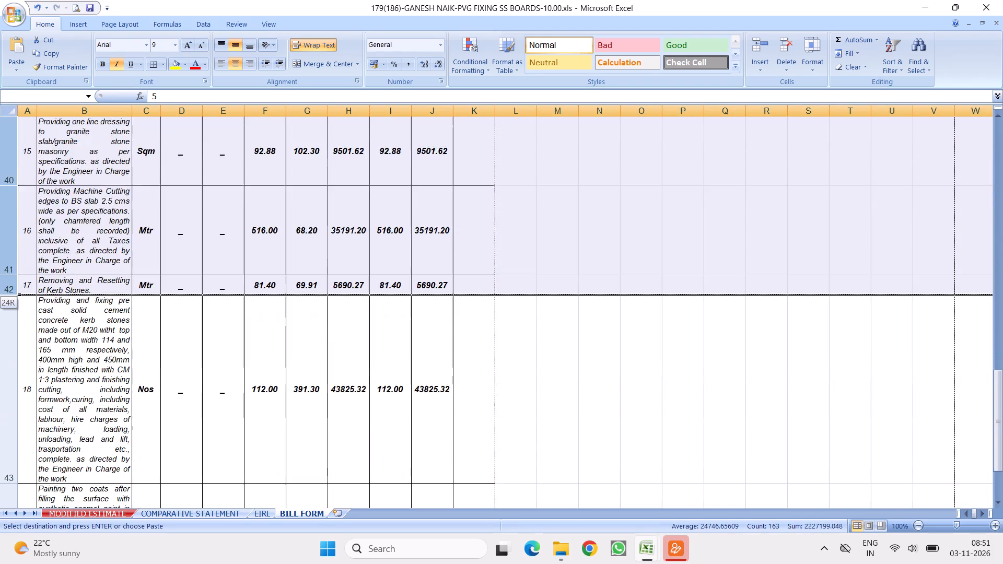
pyautogui.moveTo(407, 514); pyautogui.dragTo(407, 361)
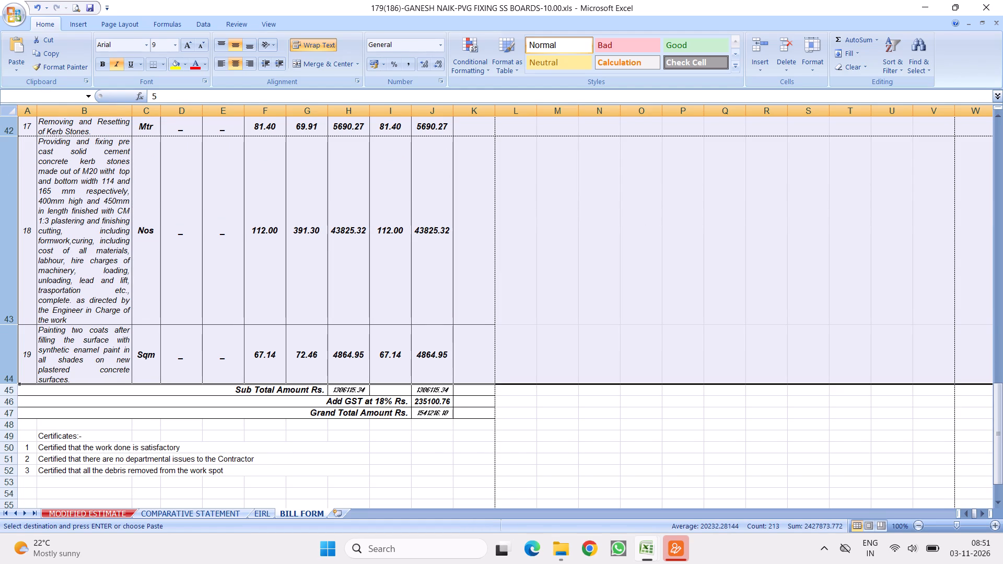
pyautogui.rightClick(326, 236)
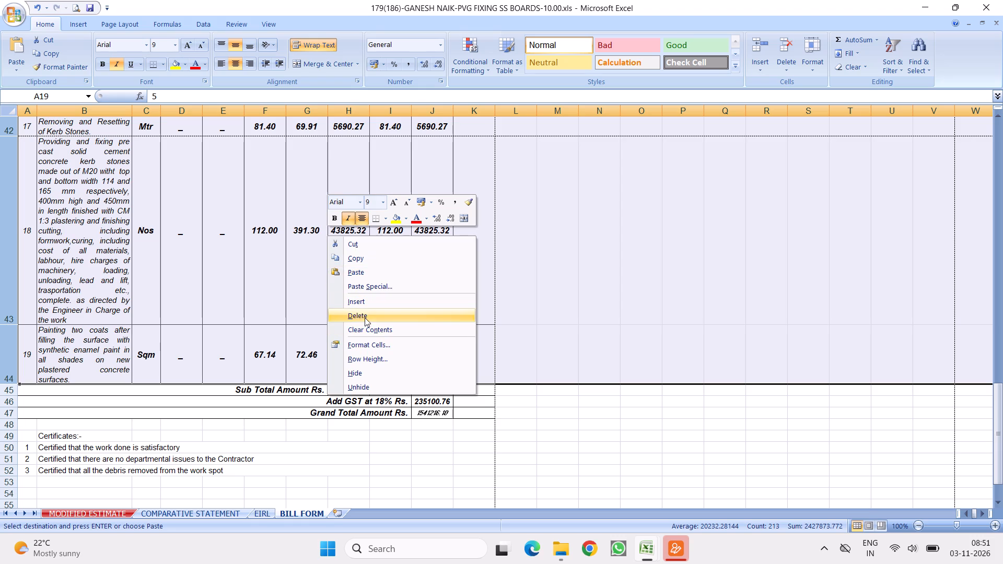
pyautogui.click(362, 313)
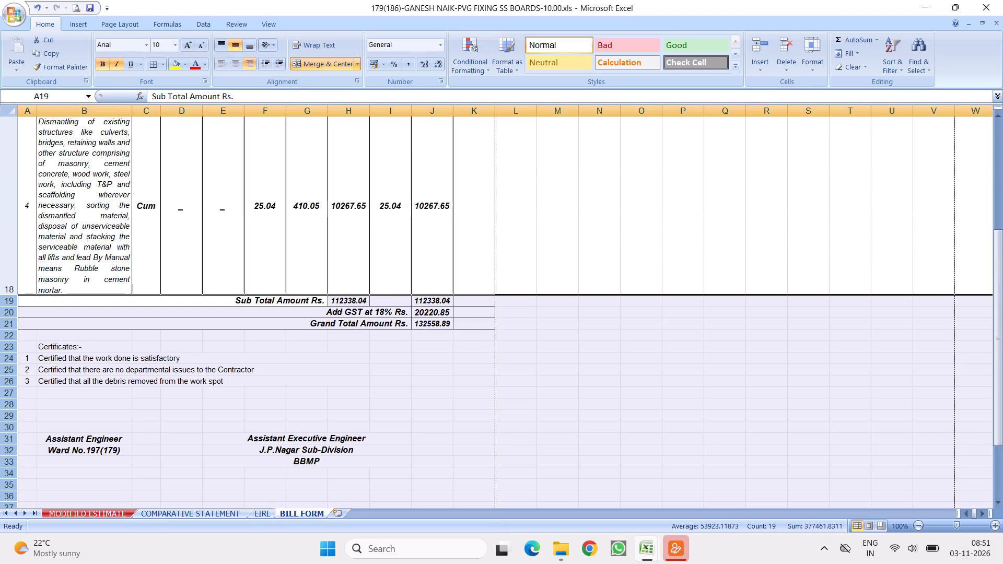
pyautogui.click(165, 245)
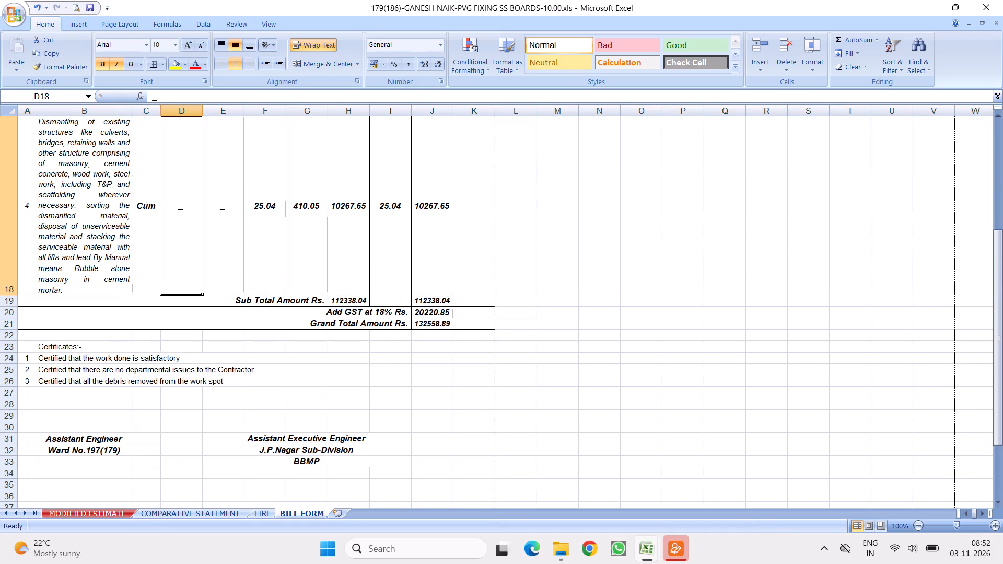
pyautogui.click(136, 248)
pyautogui.click(76, 220)
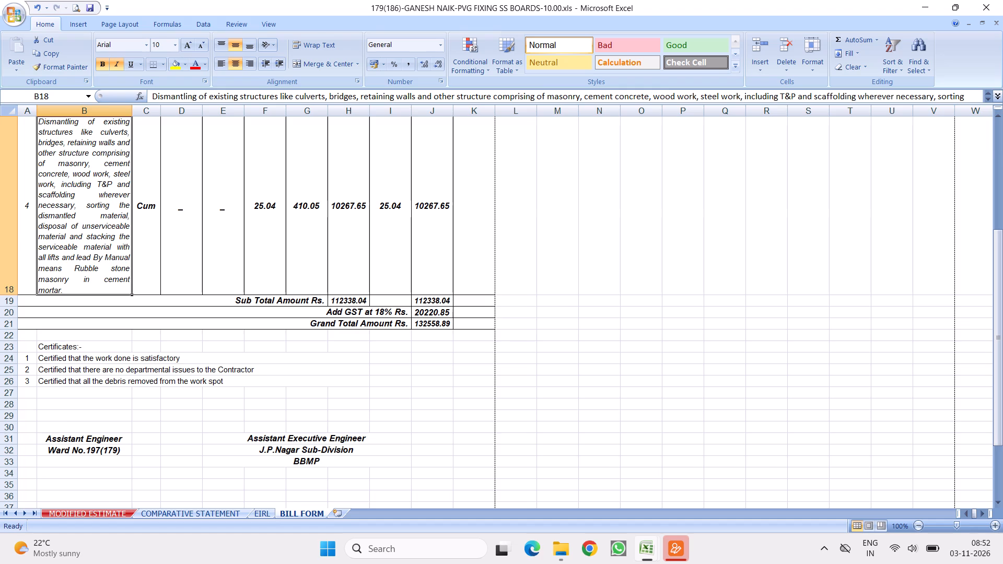
# Replace item 1's Present Measurement quantity in F8 with a link to the As per Execution quantity, ='COMPARATIVE STATEMENT'!J9.
pyautogui.scroll(4, 156, 262)
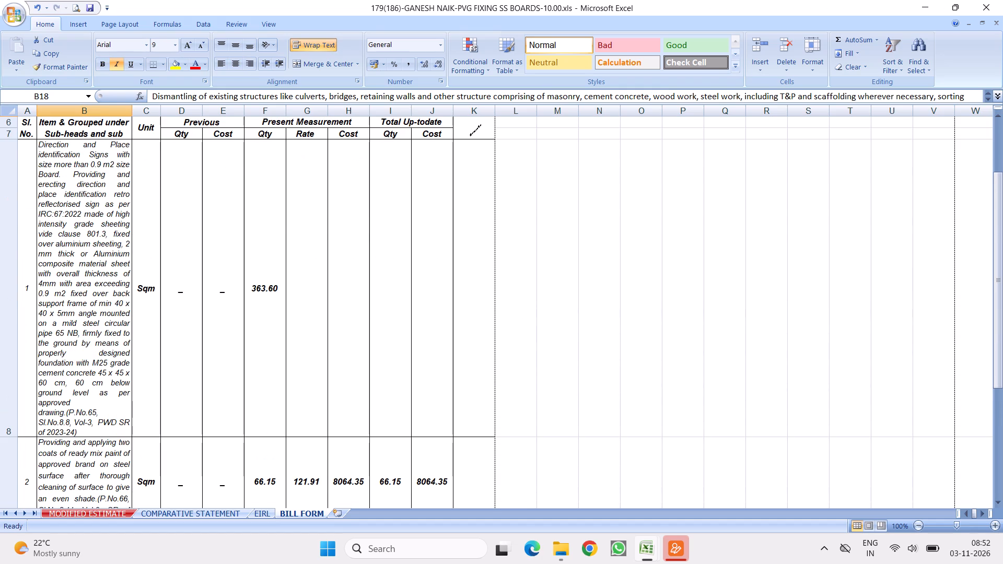
pyautogui.scroll(3, 158, 269)
pyautogui.click(183, 302)
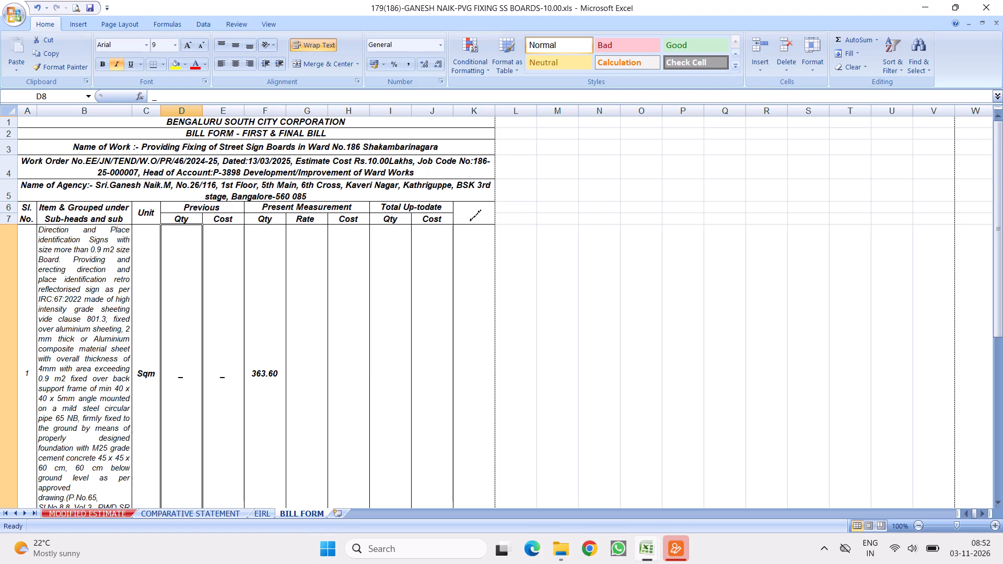
pyautogui.click(310, 208)
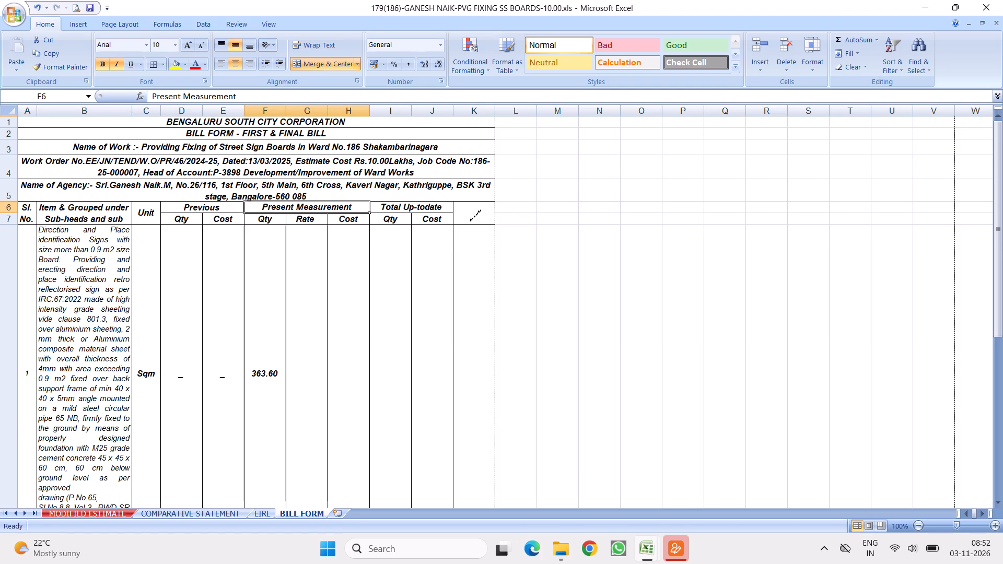
pyautogui.scroll(-2, 195, 311)
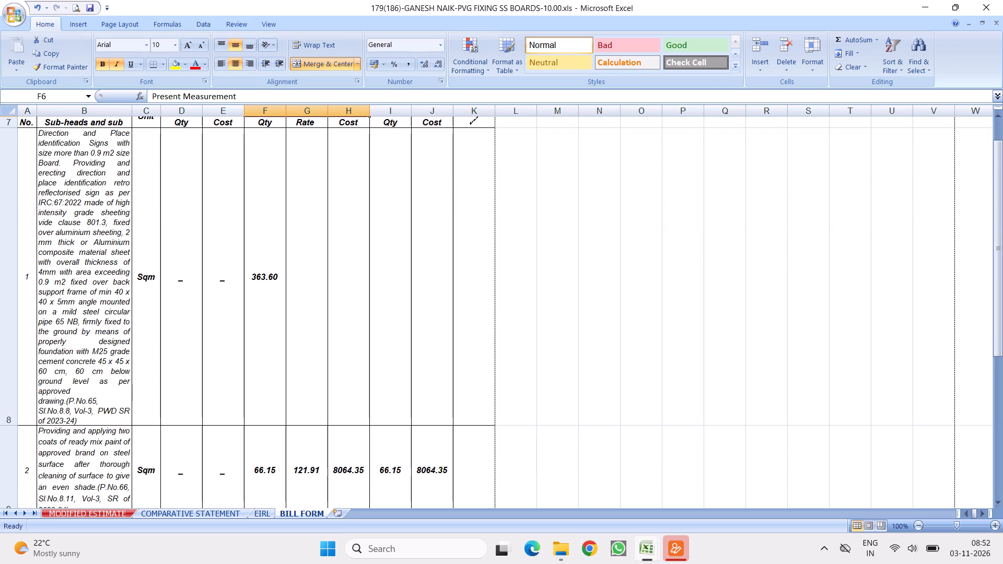
pyautogui.scroll(1, 206, 225)
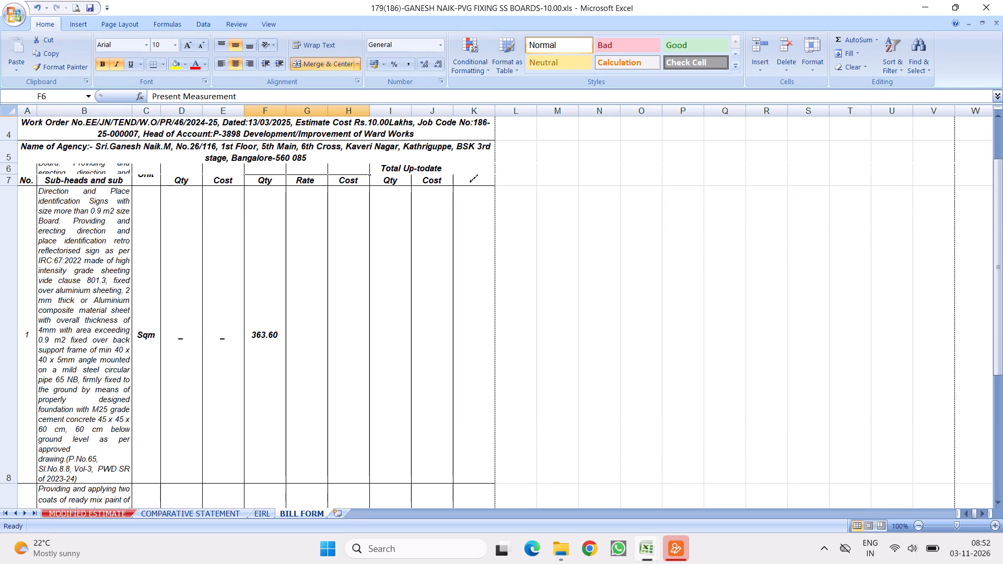
pyautogui.click(268, 341)
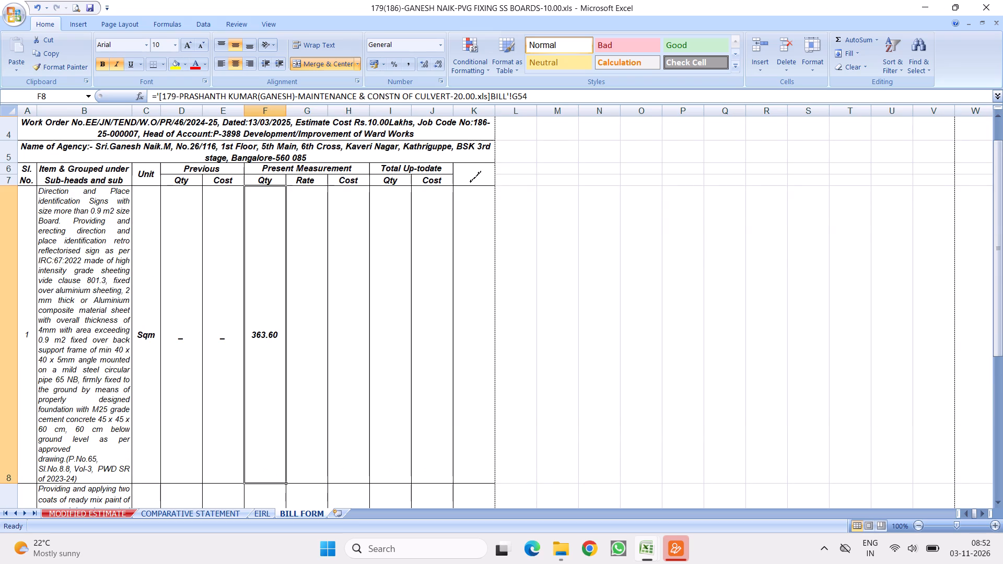
pyautogui.press('=')
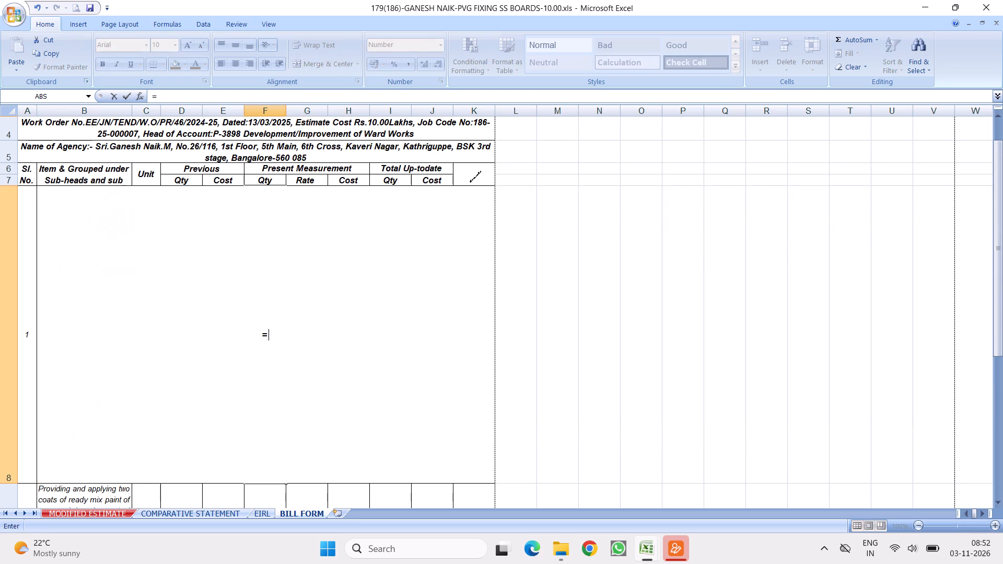
pyautogui.press('Escape')
pyautogui.press('Delete')
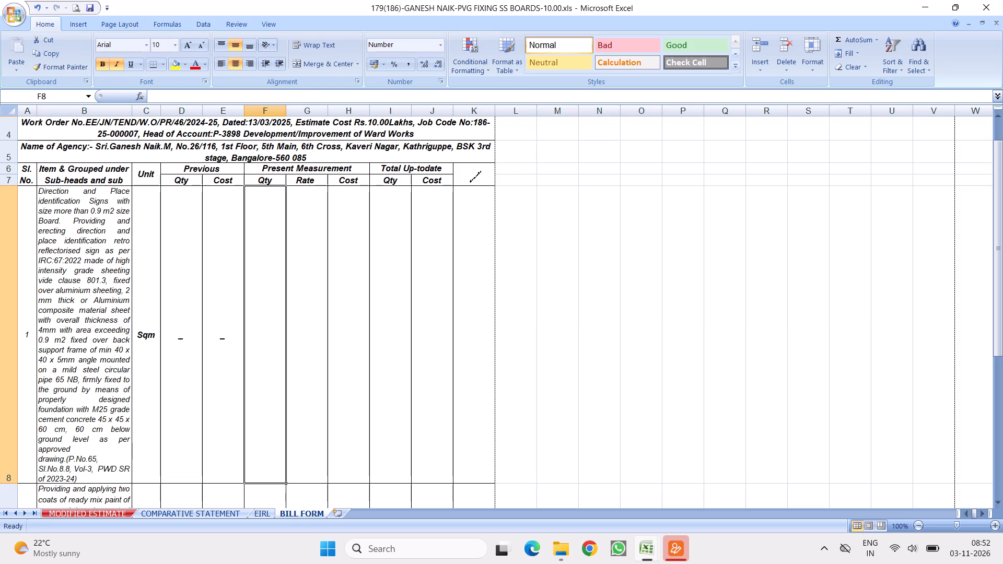
pyautogui.press('=')
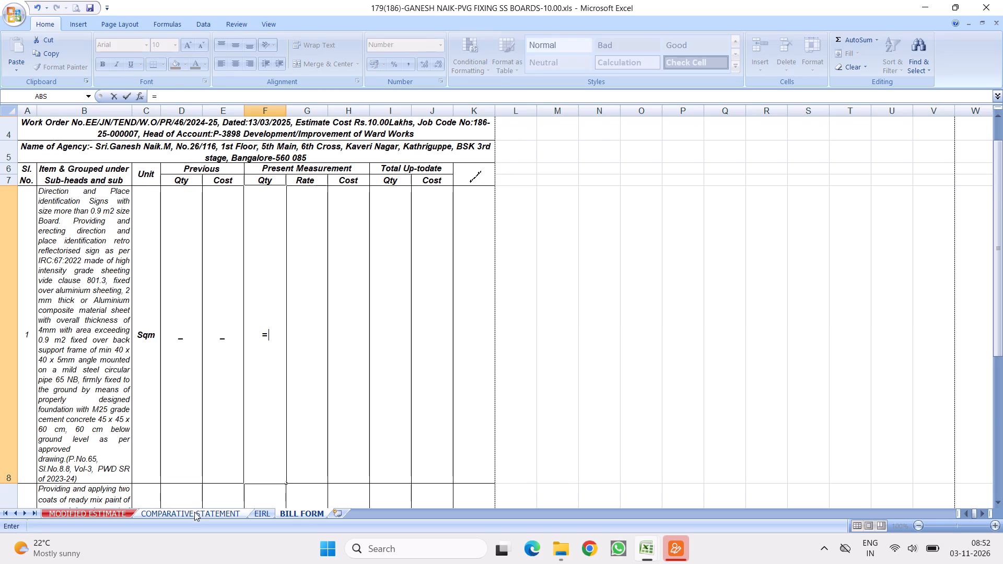
pyautogui.click(194, 512)
pyautogui.scroll(7, 442, 262)
pyautogui.click(430, 338)
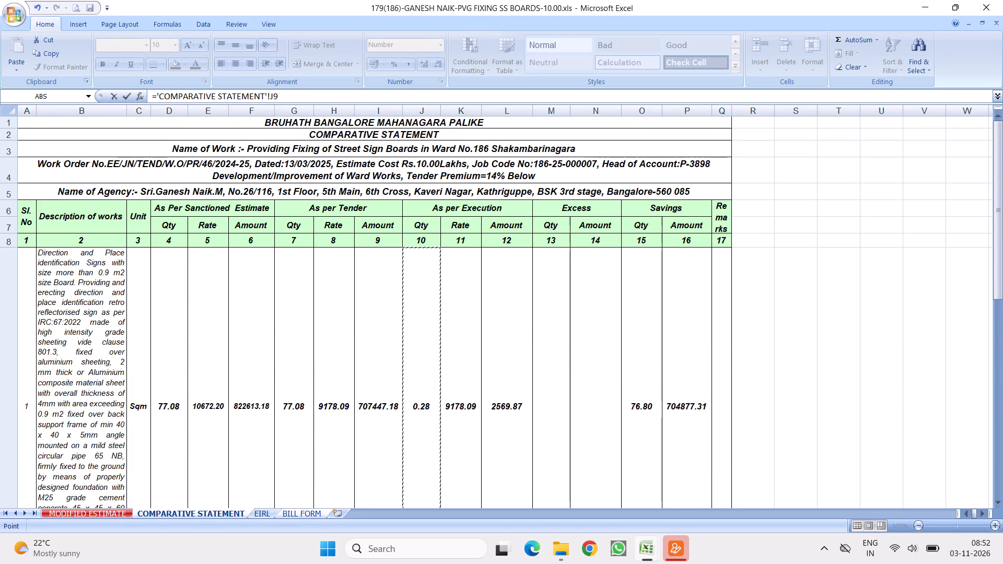
pyautogui.press('Return')
# Fill item 1's linked quantity formula from F8 down through items 2 and 3, ending at F10.
pyautogui.click(270, 277)
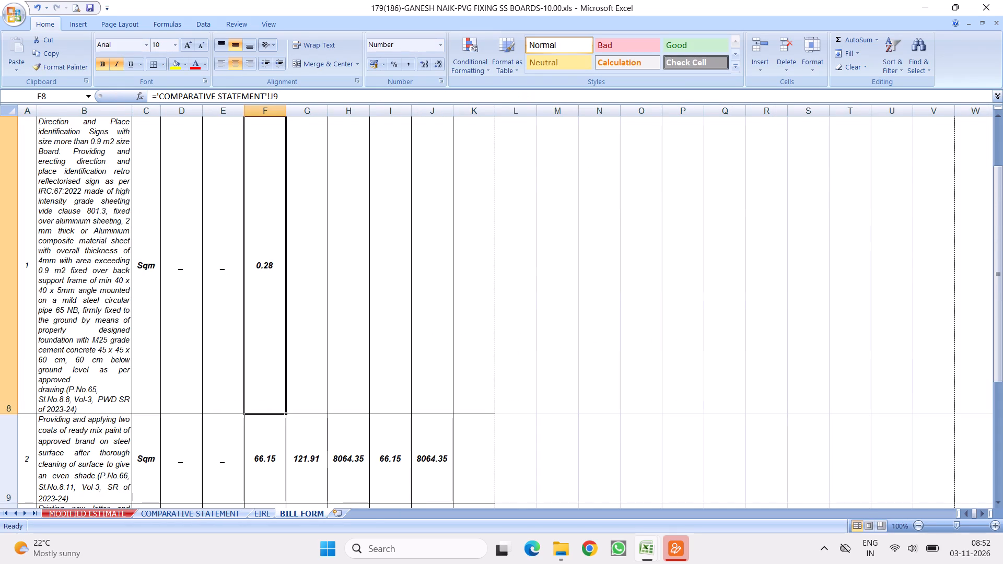
pyautogui.moveTo(285, 413); pyautogui.dragTo(290, 233)
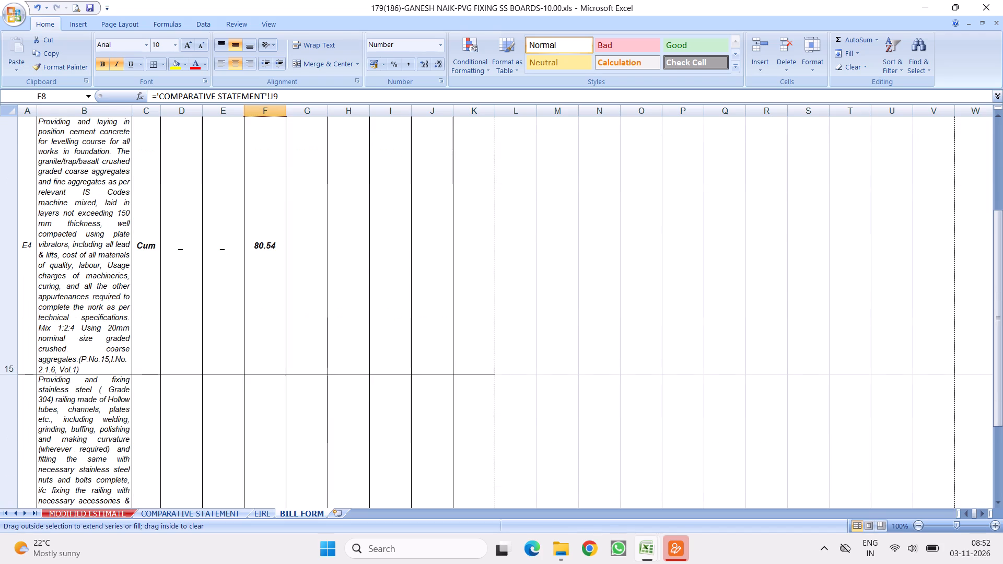
pyautogui.moveTo(290, 233); pyautogui.dragTo(290, 395)
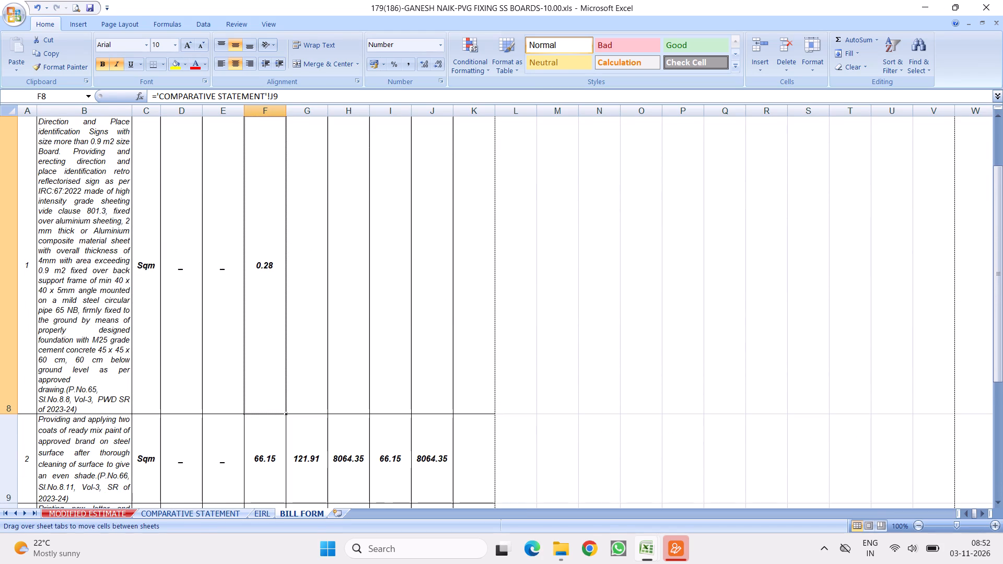
pyautogui.moveTo(290, 395); pyautogui.dragTo(274, 484)
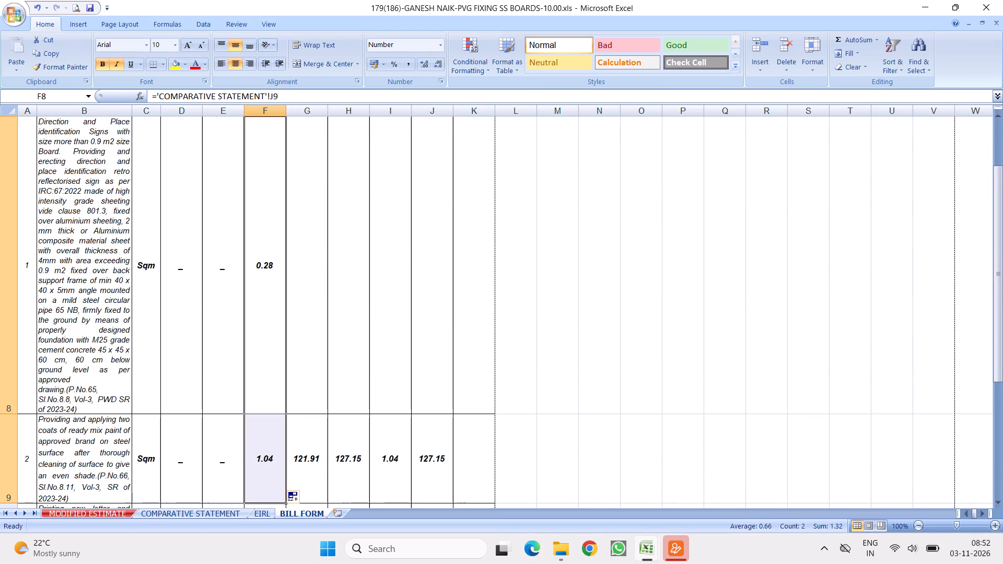
pyautogui.click(254, 307)
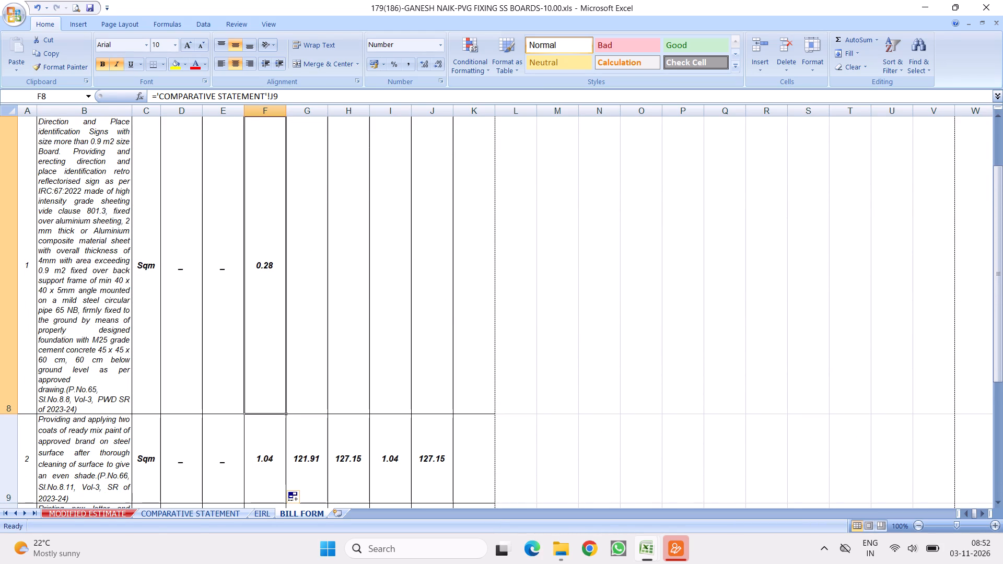
pyautogui.moveTo(286, 414); pyautogui.dragTo(271, 139)
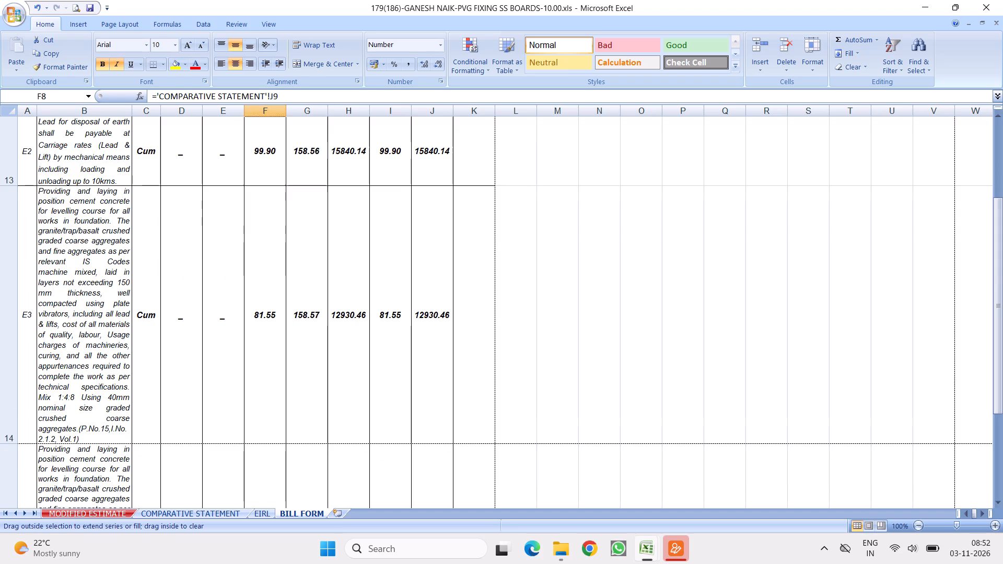
pyautogui.moveTo(271, 139); pyautogui.dragTo(276, 185)
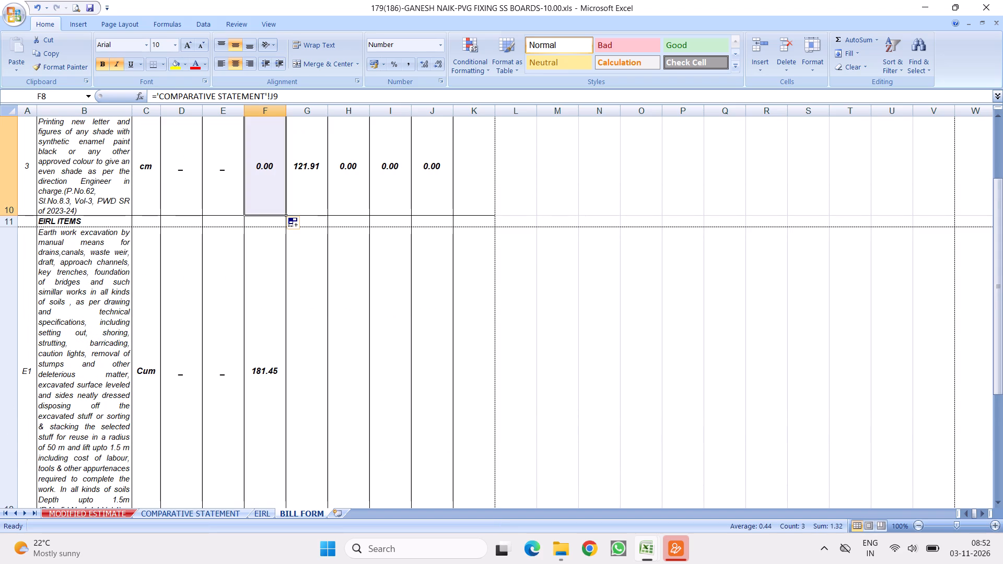
# Replace item E1's Present Measurement quantity in F12 of BILL FORM with a link to its As per Execution quantity, ='COMPARATIVE STATEMENT'!J17.
pyautogui.click(258, 326)
pyautogui.press('=')
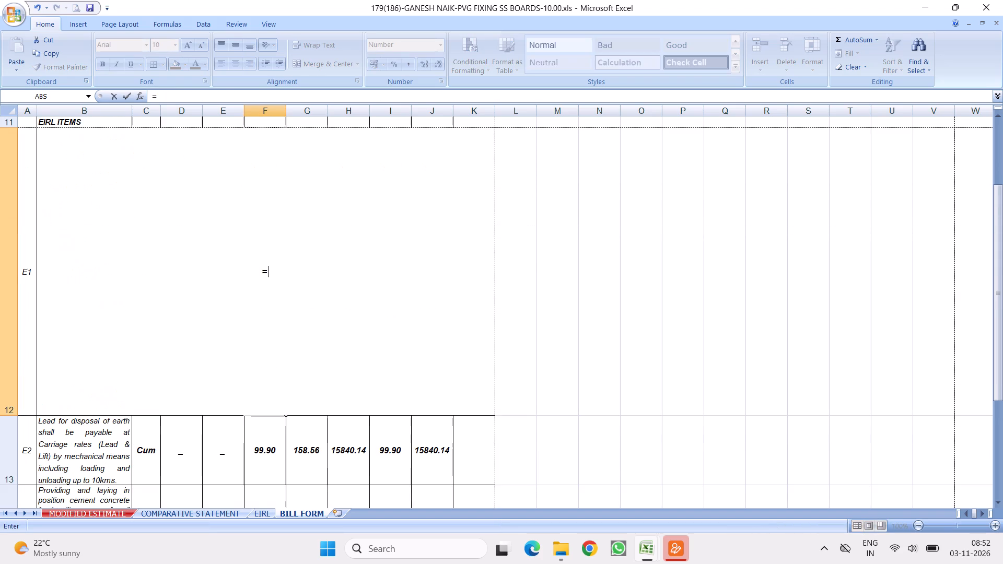
pyautogui.press('Escape')
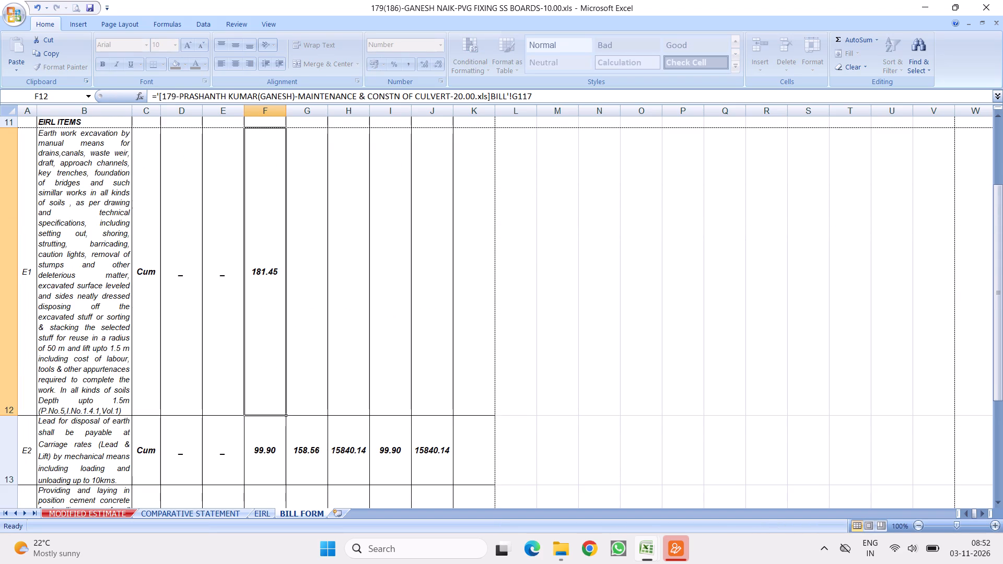
pyautogui.press('Delete')
pyautogui.press('=')
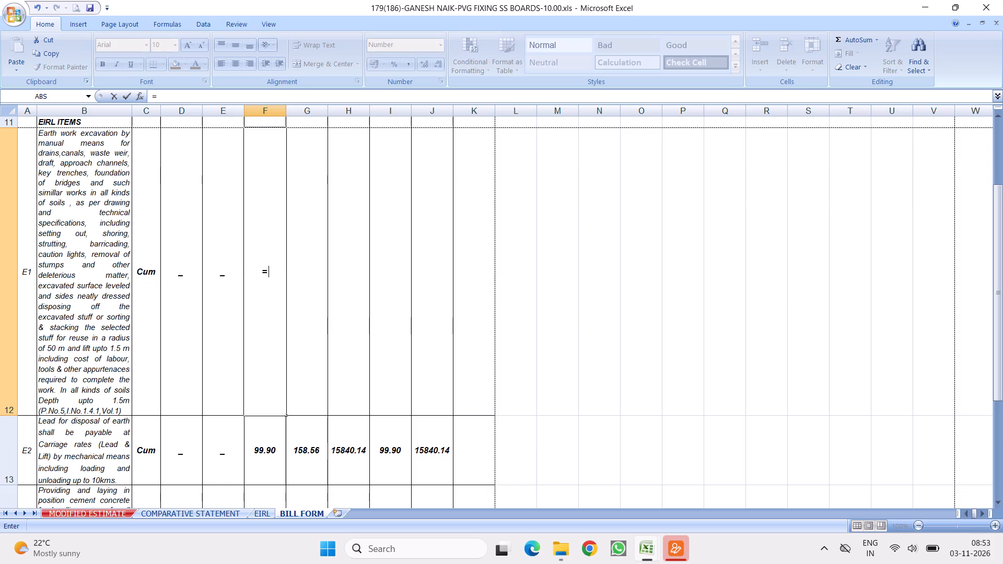
pyautogui.click(212, 512)
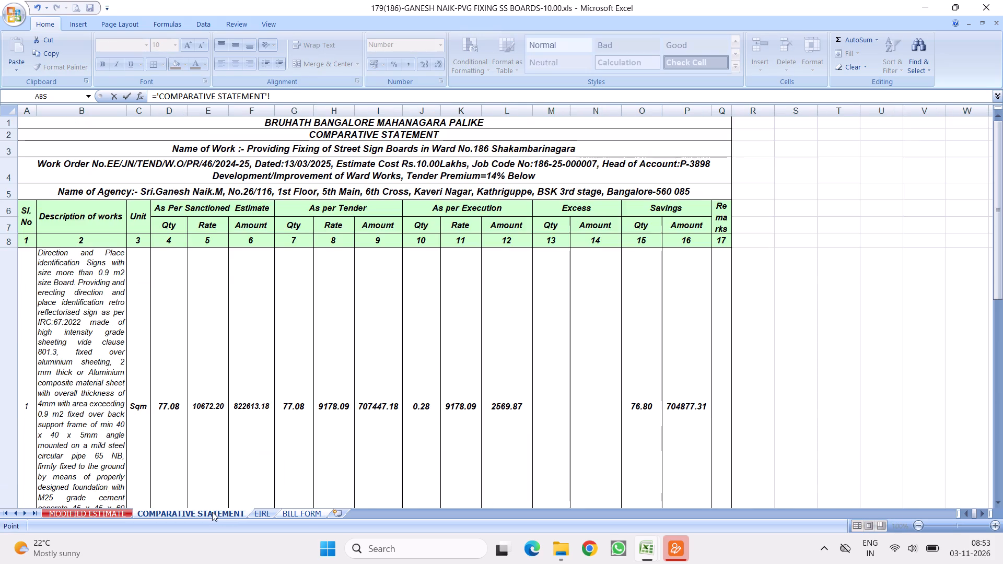
pyautogui.scroll(-2, 394, 352)
pyautogui.scroll(1, 412, 258)
pyautogui.scroll(-3, 443, 301)
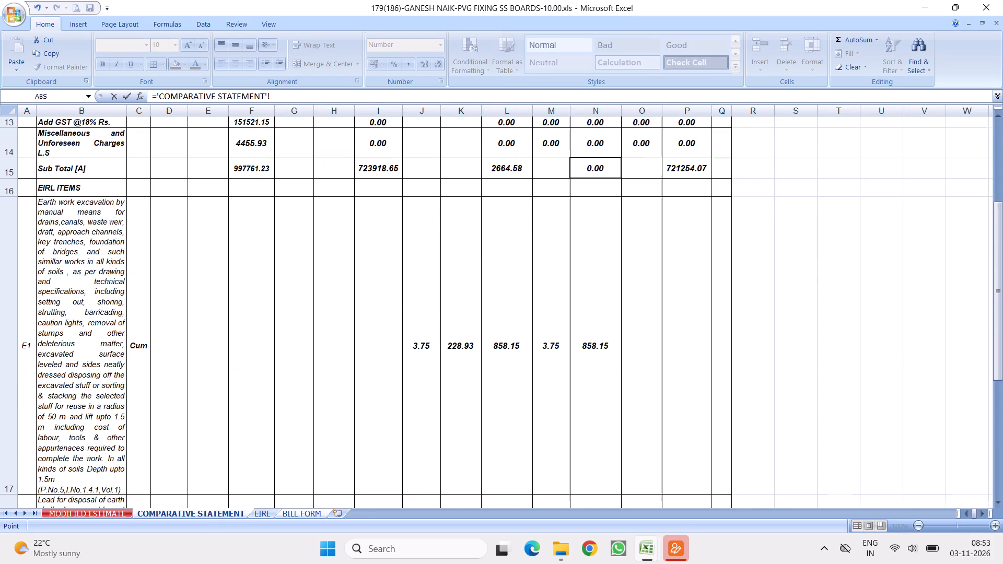
pyautogui.click(413, 313)
pyautogui.press('Return')
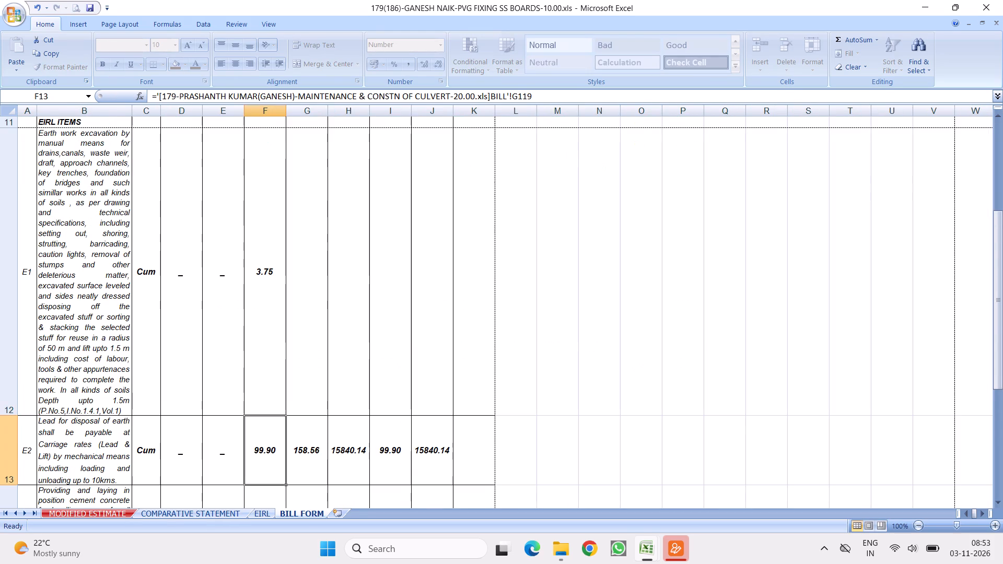
# Fill item E1's linked quantity formula from F12 down through the remaining item rows, ending at F18.
pyautogui.click(258, 305)
pyautogui.moveTo(284, 416); pyautogui.dragTo(272, 398)
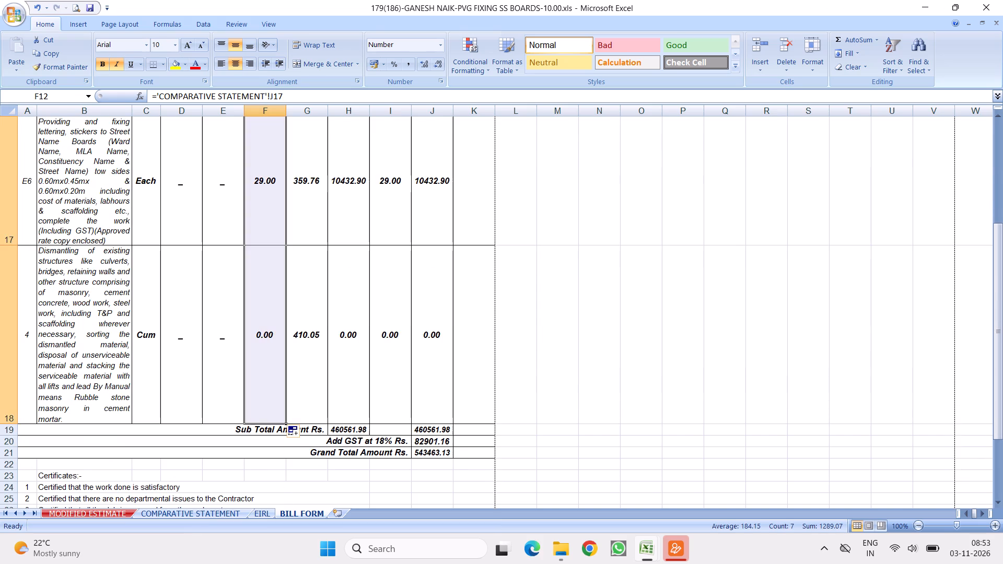
# Link item 1's Present Measurement rate in G8 to its As per Execution rate, ='COMPARATIVE STATEMENT'!K9.
pyautogui.scroll(9, 318, 285)
pyautogui.click(305, 314)
pyautogui.press('=')
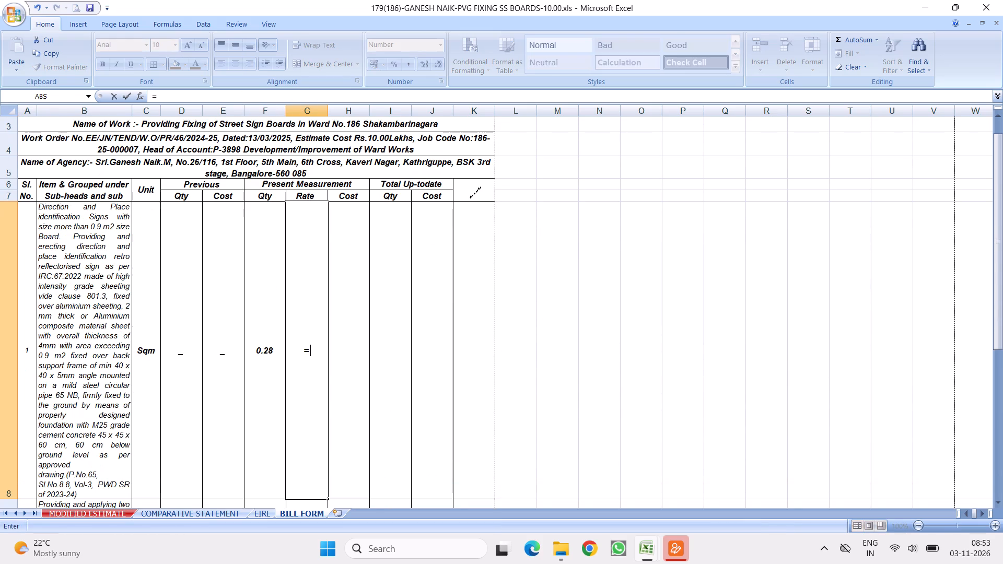
pyautogui.click(220, 516)
pyautogui.scroll(6, 437, 291)
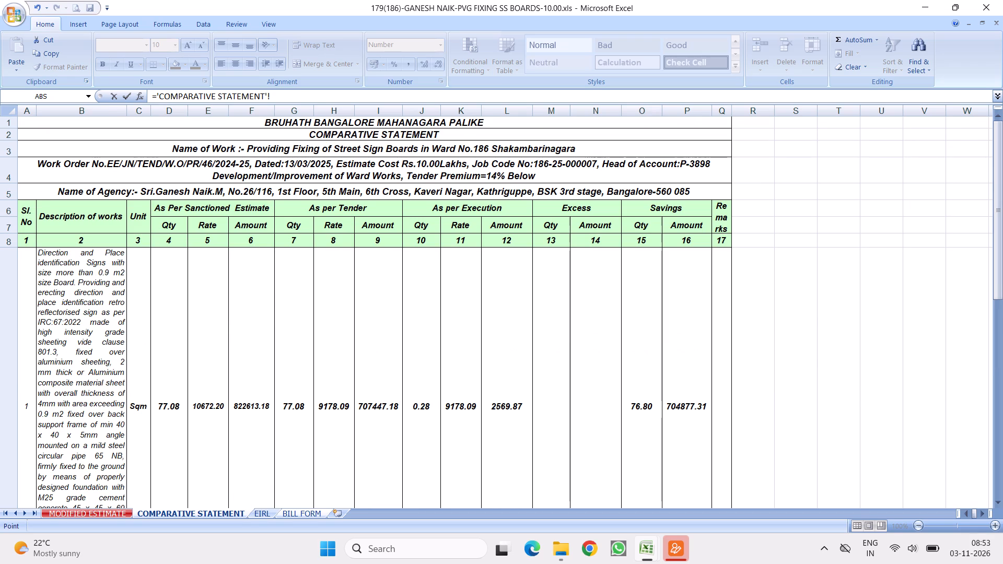
pyautogui.click(464, 403)
pyautogui.press('Return')
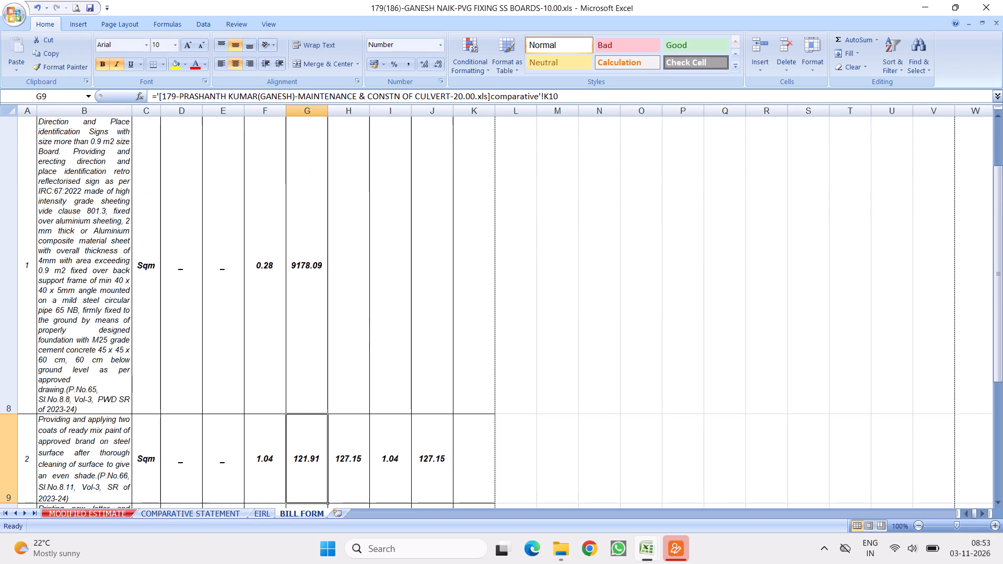
# Fill item 1's linked rate formula from G8 down through items 2 and 3, ending at G10.
pyautogui.click(298, 264)
pyautogui.moveTo(329, 415); pyautogui.dragTo(316, 222)
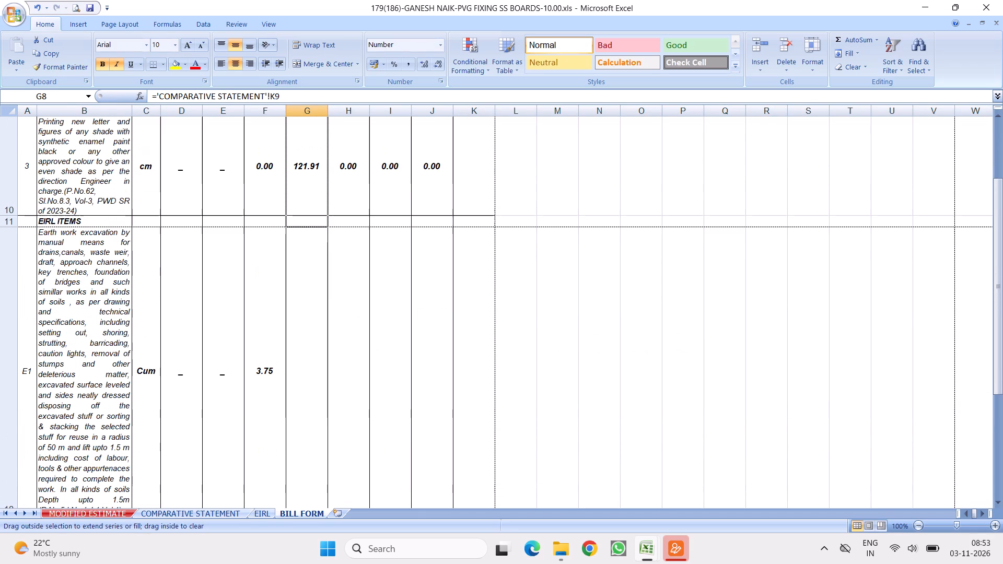
pyautogui.moveTo(316, 222); pyautogui.dragTo(316, 209)
# Link item E1's Present Measurement rate in G12 to its As per Execution rate, ='COMPARATIVE STATEMENT'!K17.
pyautogui.click(310, 291)
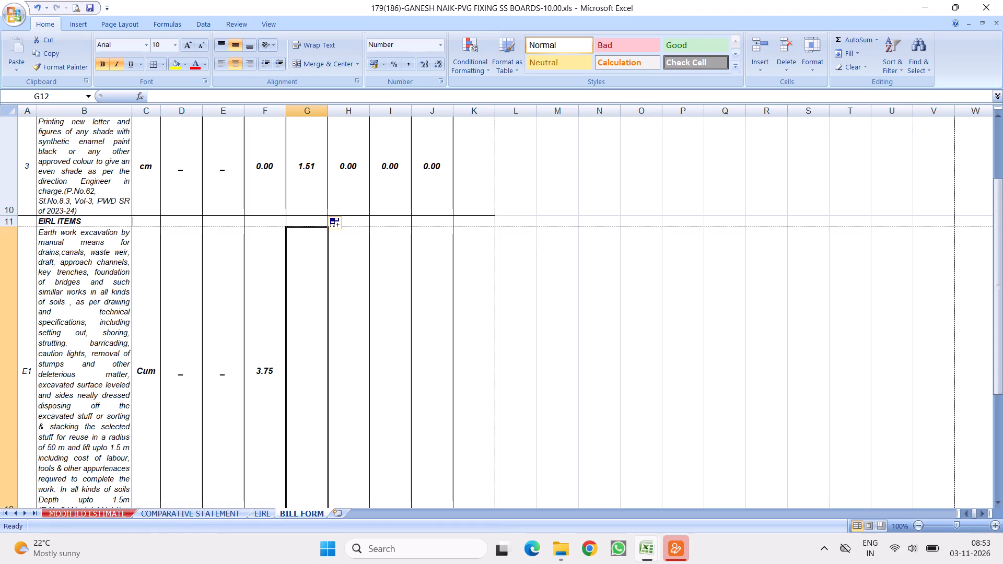
pyautogui.press('=')
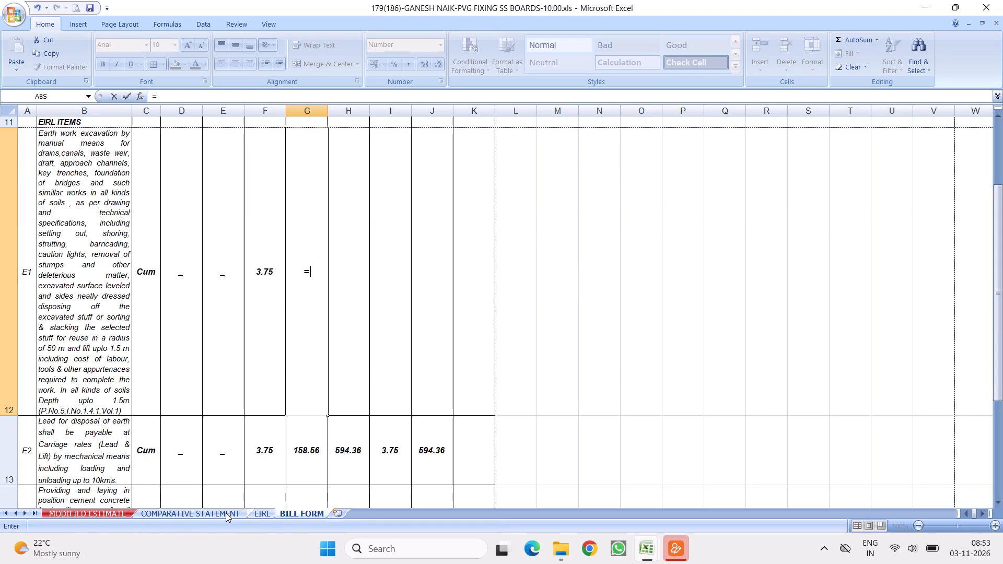
pyautogui.click(226, 513)
pyautogui.scroll(-2, 453, 344)
pyautogui.scroll(-1, 465, 301)
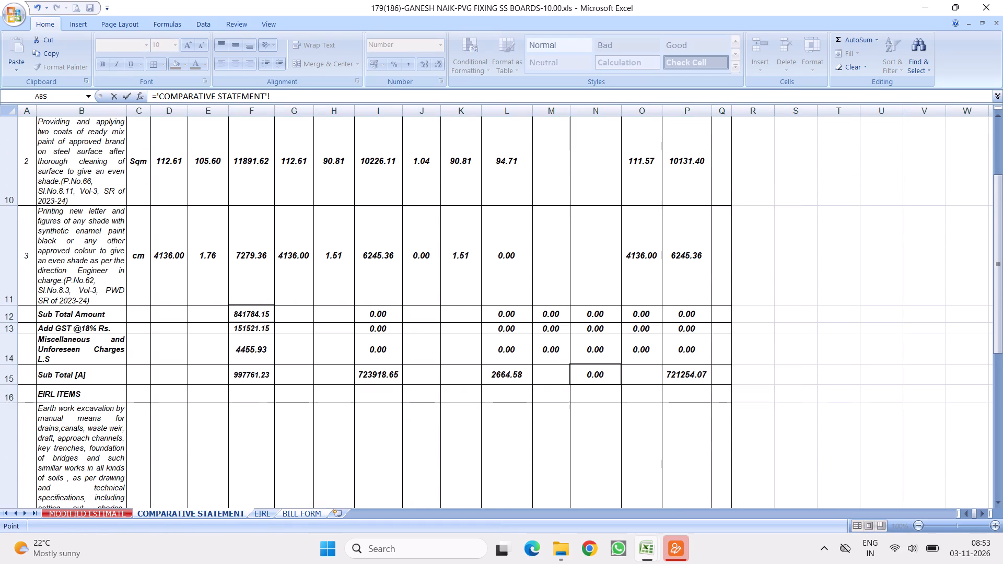
pyautogui.scroll(-1, 479, 310)
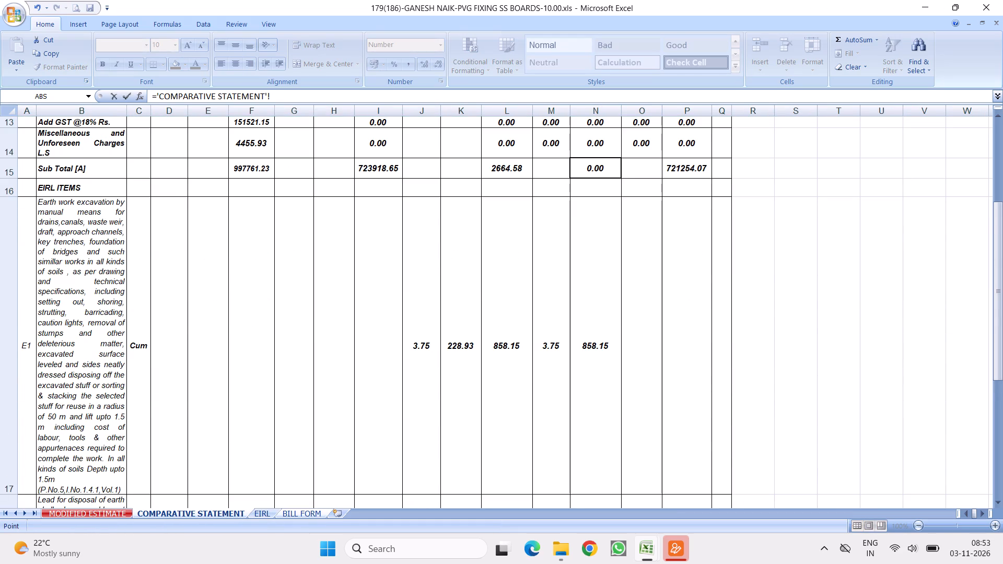
pyautogui.click(460, 344)
pyautogui.press('Return')
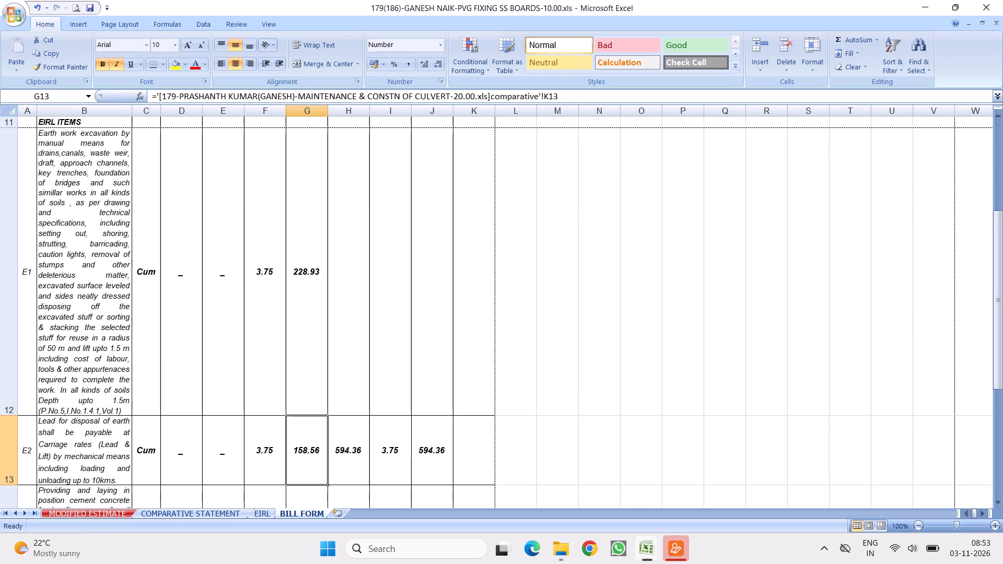
# Fill item E1's linked rate formula from G12 down through the remaining item rows, ending at G18.
pyautogui.click(310, 290)
pyautogui.moveTo(328, 416); pyautogui.dragTo(318, 541)
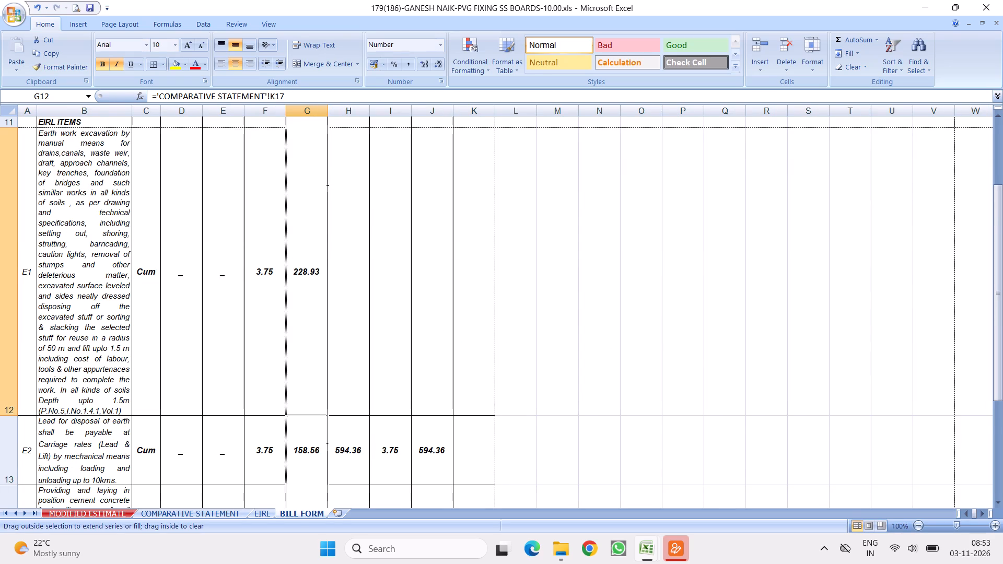
pyautogui.moveTo(318, 541); pyautogui.dragTo(325, 370)
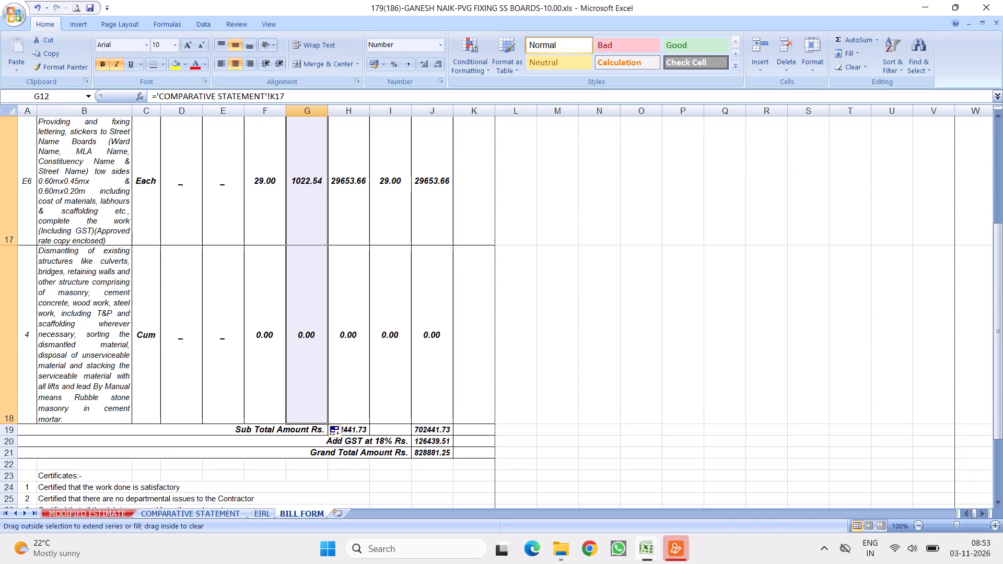
# Enter item 1's Present Measurement cost in H8 as quantity times rate, =F8*G8.
pyautogui.scroll(9, 359, 298)
pyautogui.scroll(-2, 357, 349)
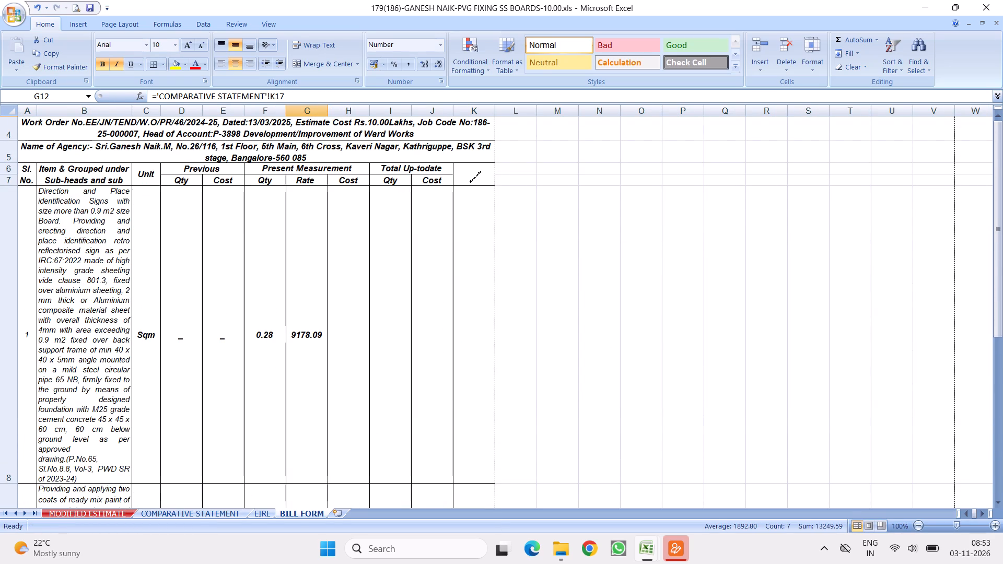
pyautogui.click(349, 465)
pyautogui.click(349, 277)
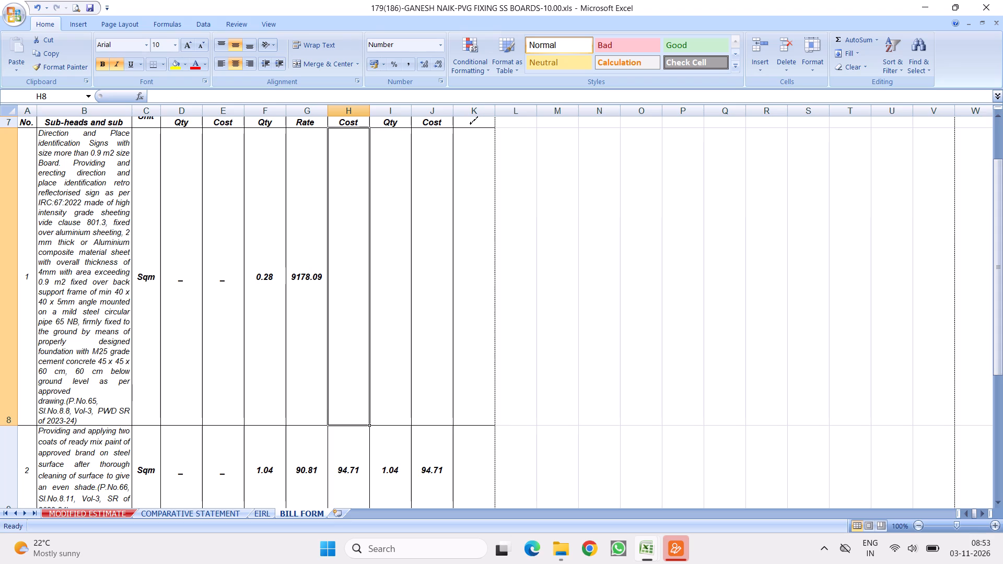
pyautogui.press('=')
pyautogui.click(275, 274)
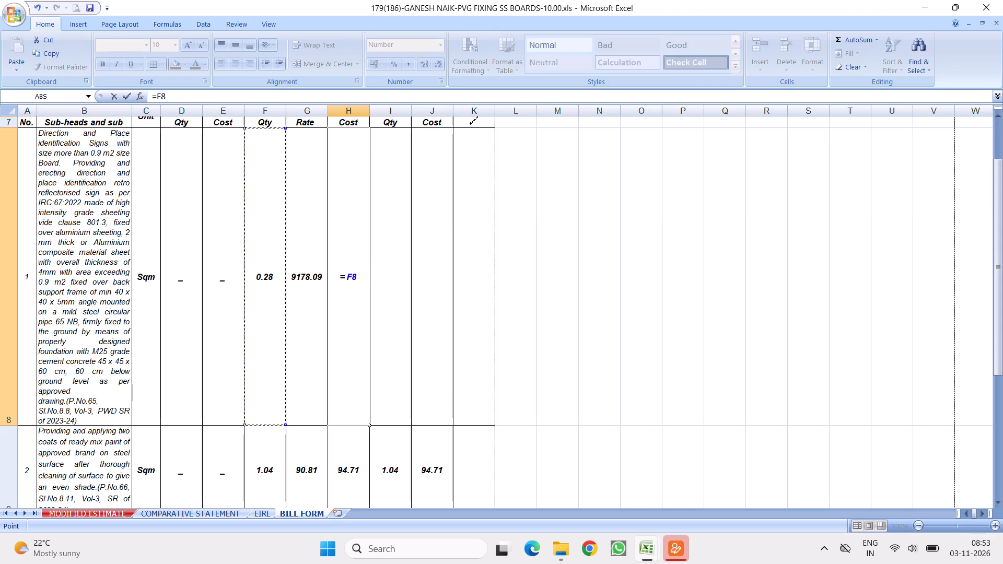
pyautogui.hotkey('shift', '*')
pyautogui.click(312, 276)
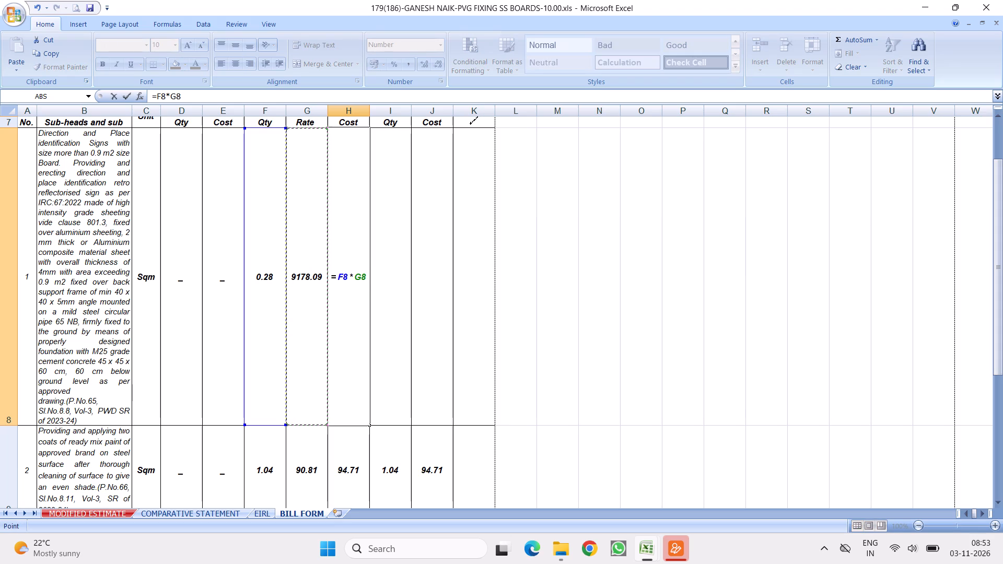
pyautogui.press('Return')
# Fill the Present Measurement cost formula from H8 down through all item rows, ending at H18.
pyautogui.click(358, 266)
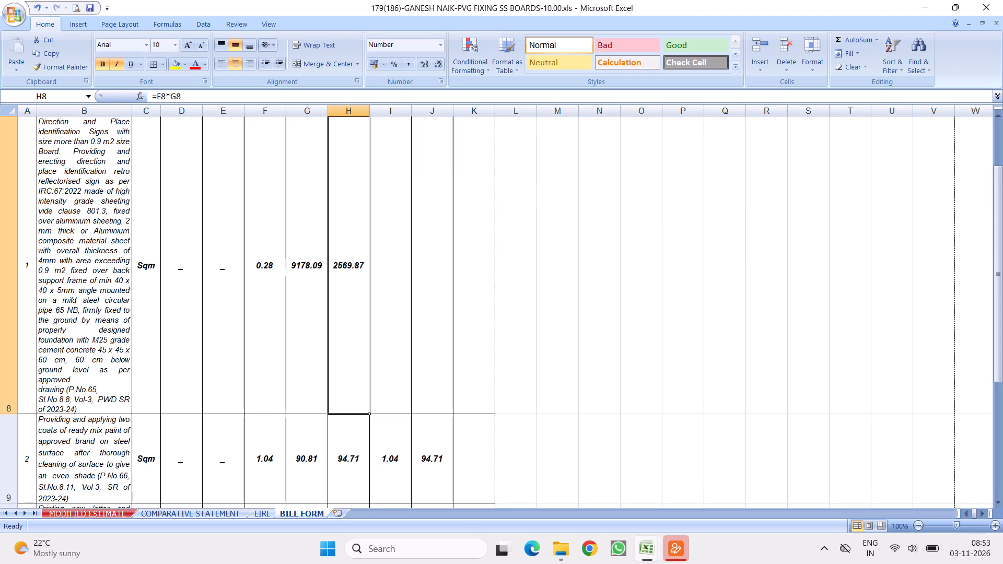
pyautogui.moveTo(370, 415); pyautogui.dragTo(351, 300)
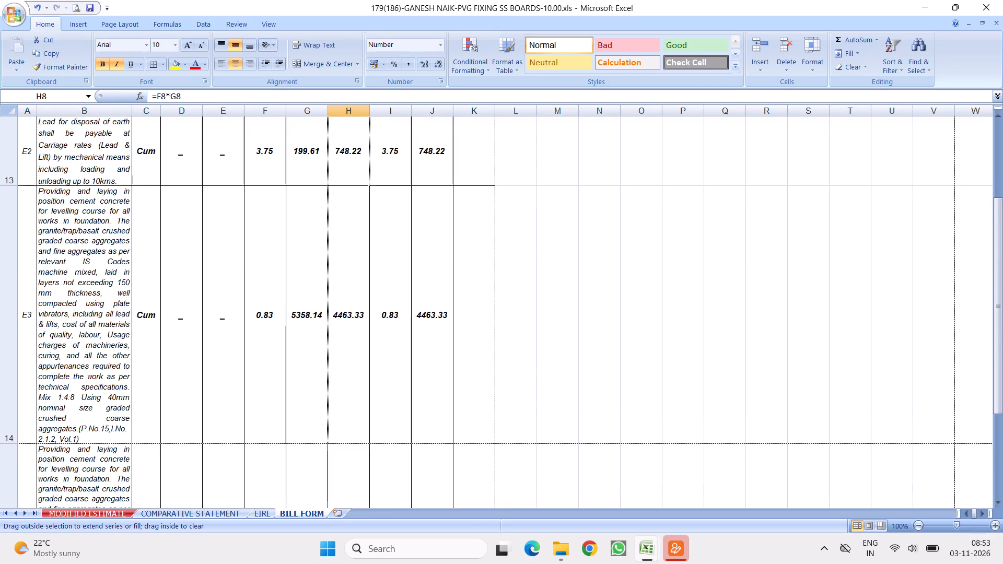
pyautogui.moveTo(351, 300); pyautogui.dragTo(360, 389)
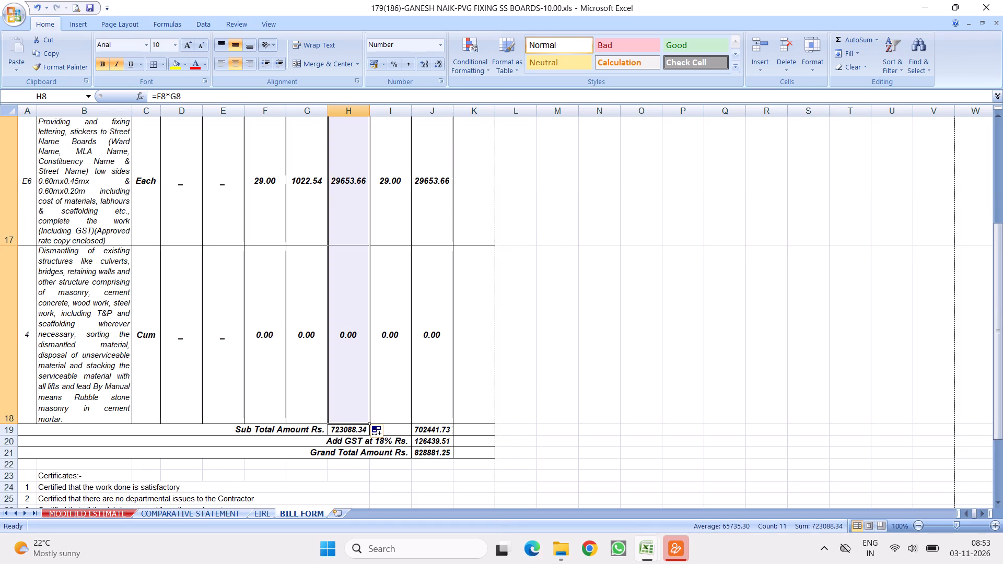
# Widen the Present Measurement Cost column H slightly in BILL FORM.
pyautogui.moveTo(370, 110); pyautogui.dragTo(377, 111)
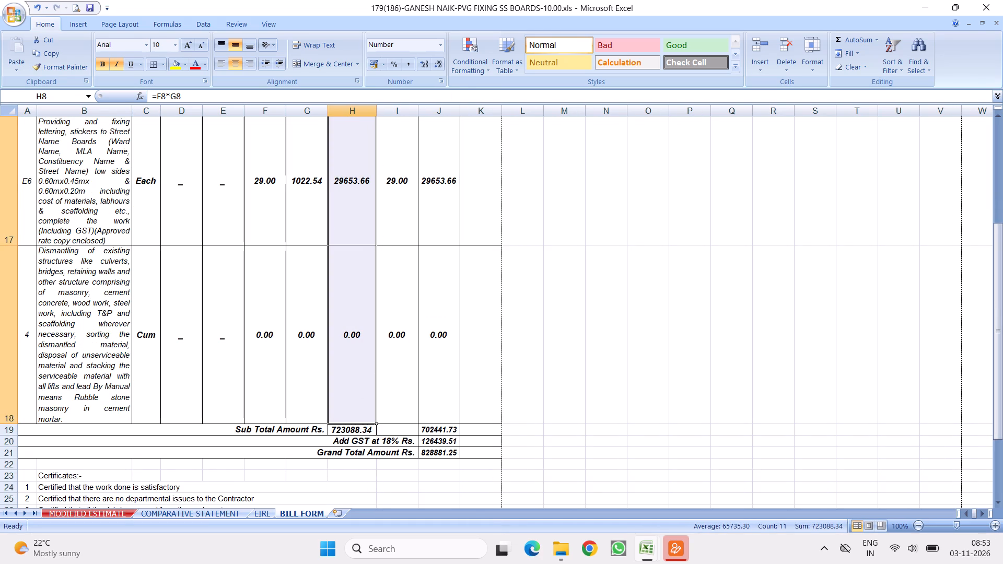
# Link item 1's Total Up-todate quantity in I8 to its Present Measurement quantity, =F8.
pyautogui.scroll(8, 389, 248)
pyautogui.click(404, 338)
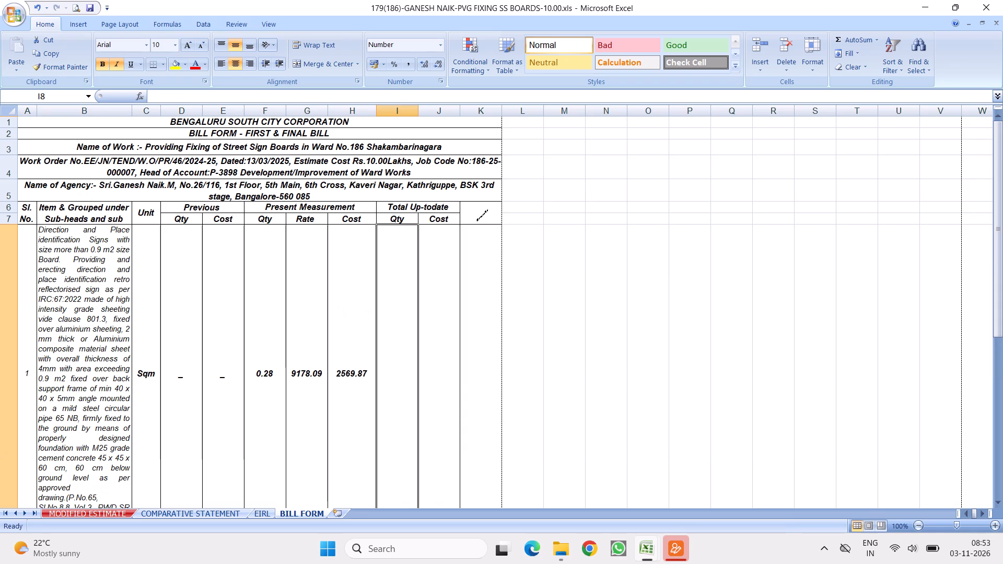
pyautogui.press('=')
pyautogui.click(267, 345)
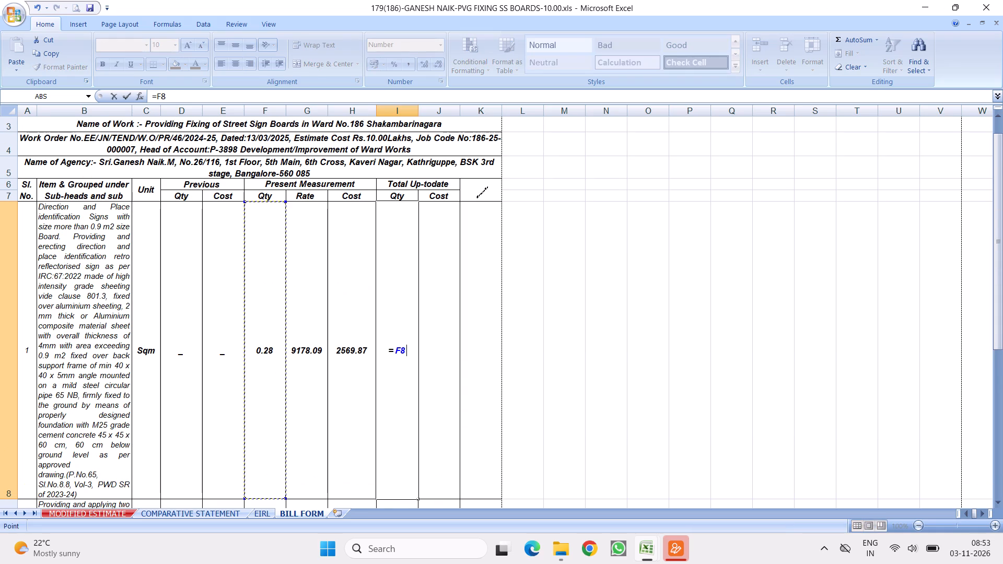
pyautogui.press('Return')
pyautogui.click(404, 228)
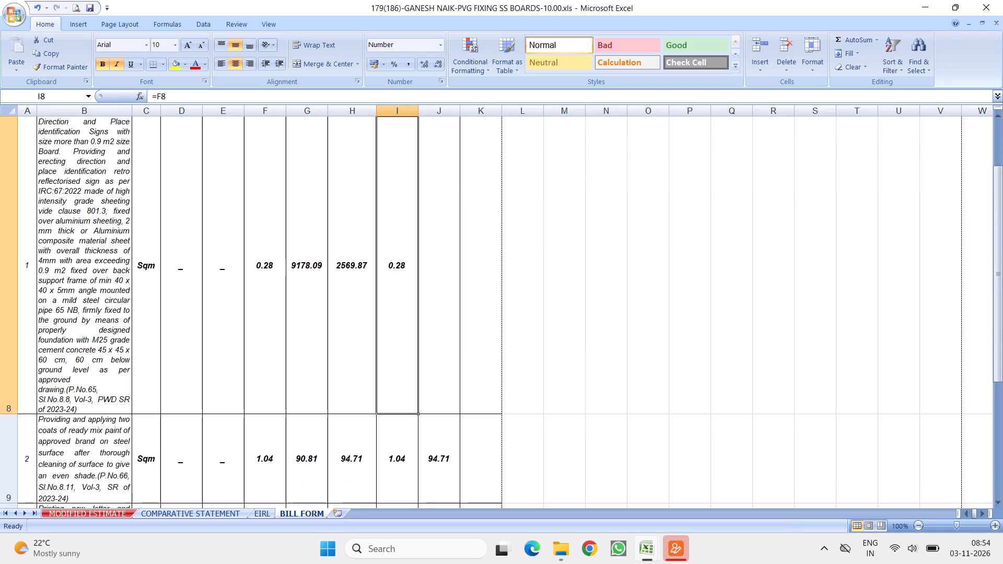
# Link item 1's Total Up-todate cost in J8 to its Present Measurement cost, =H8.
pyautogui.click(441, 274)
pyautogui.press('=')
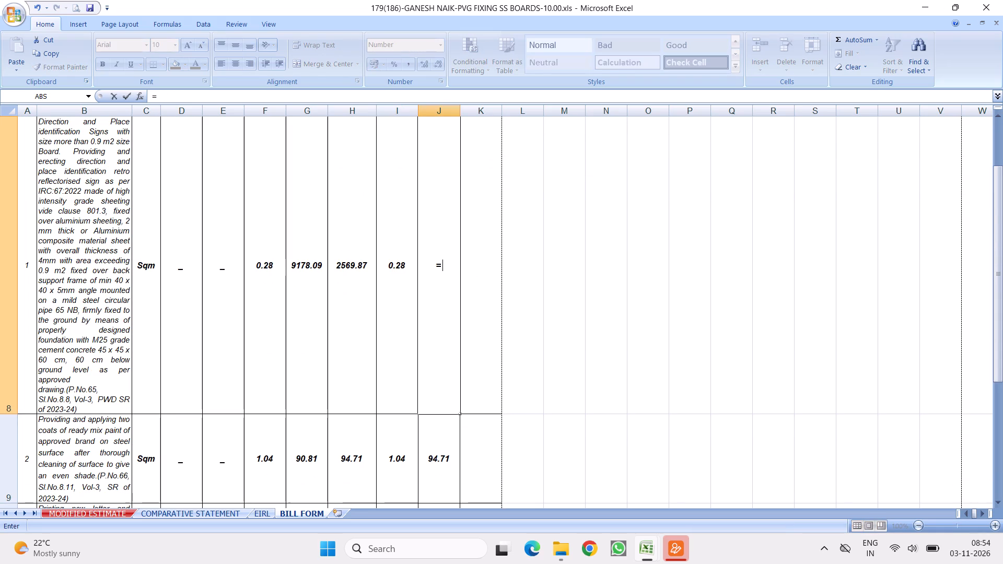
pyautogui.click(344, 264)
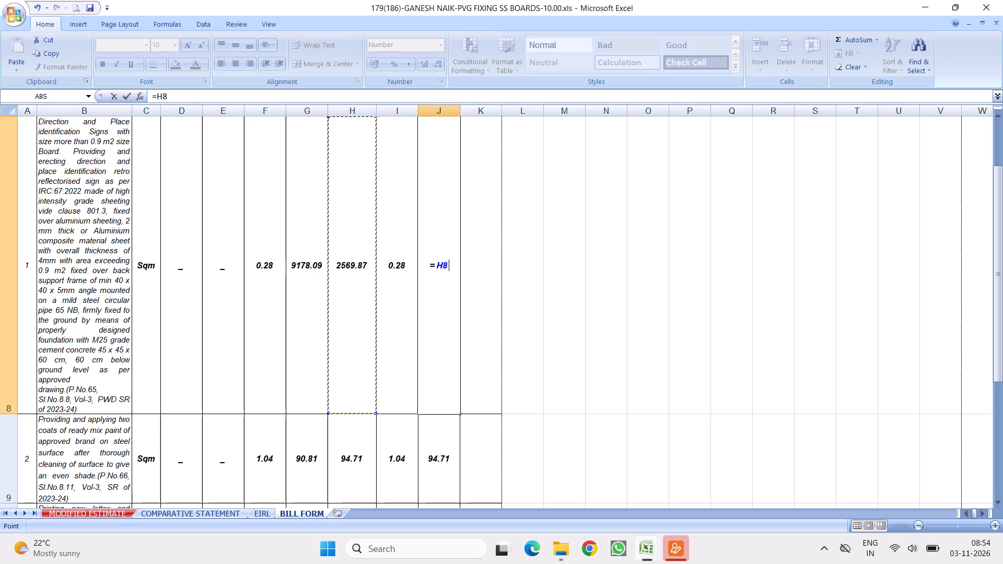
pyautogui.press('Return')
# Fill the Total Up-todate quantity formula from I8 down through all item rows, ending at I18.
pyautogui.click(403, 268)
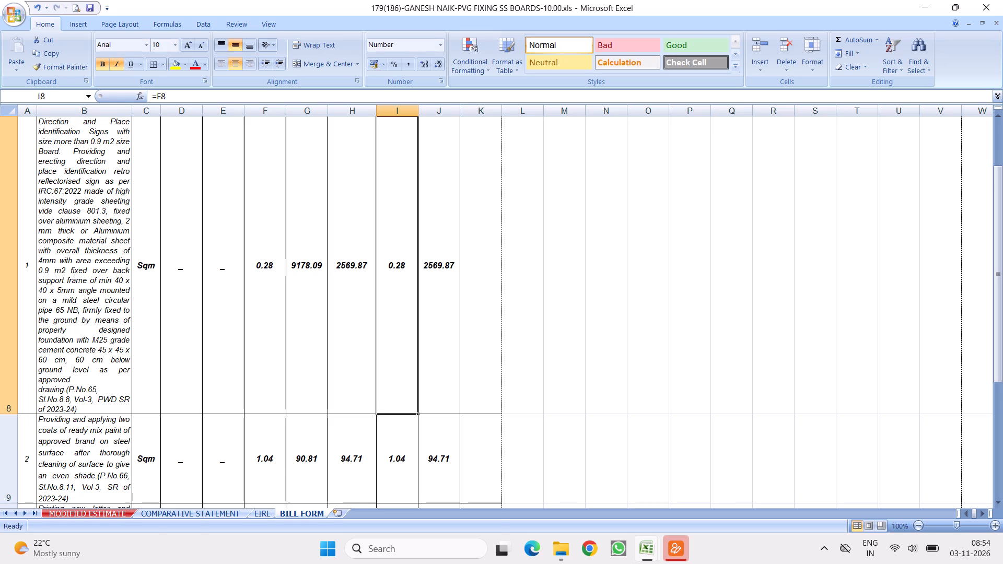
pyautogui.moveTo(418, 413); pyautogui.dragTo(406, 428)
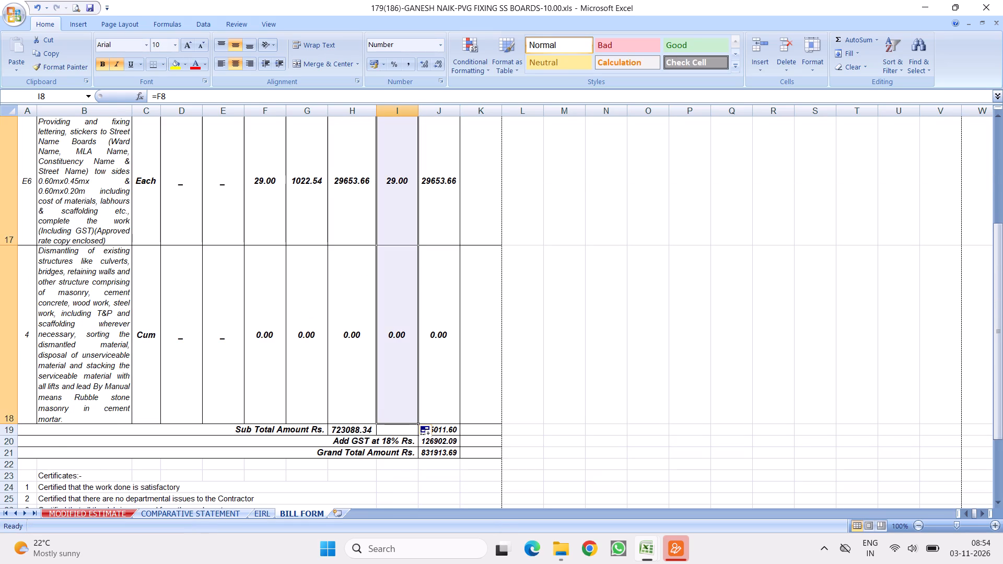
# Fill the Total Up-todate cost formula from J8 down through all item rows, ending at J18.
pyautogui.scroll(5, 416, 229)
pyautogui.click(436, 345)
pyautogui.scroll(-2, 472, 378)
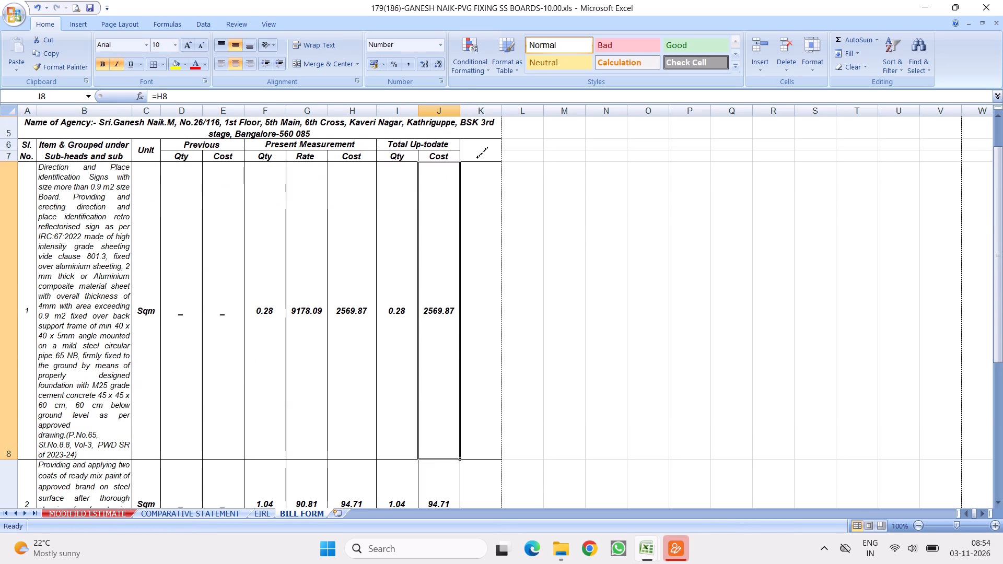
pyautogui.moveTo(460, 415); pyautogui.dragTo(450, 563)
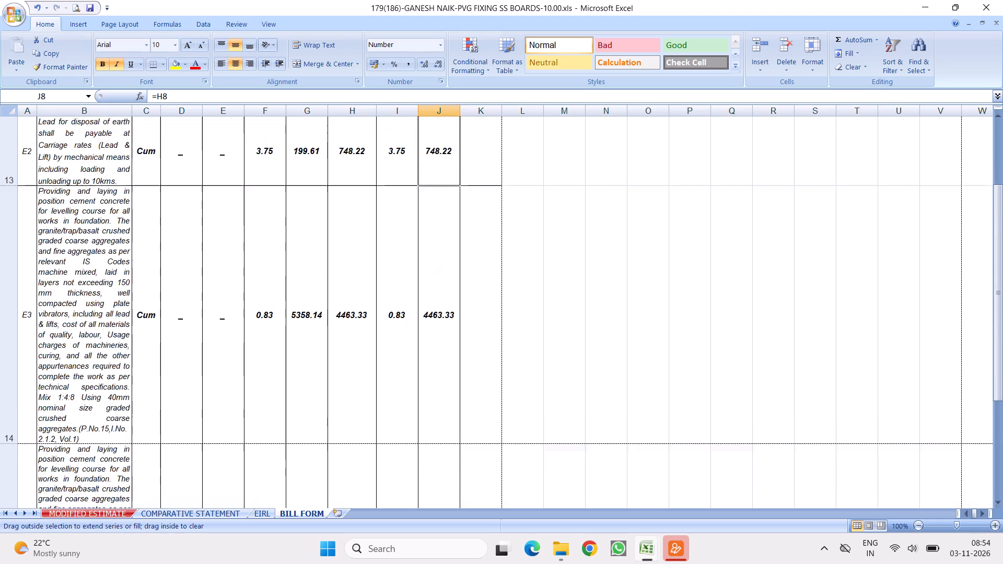
pyautogui.moveTo(450, 563); pyautogui.dragTo(449, 425)
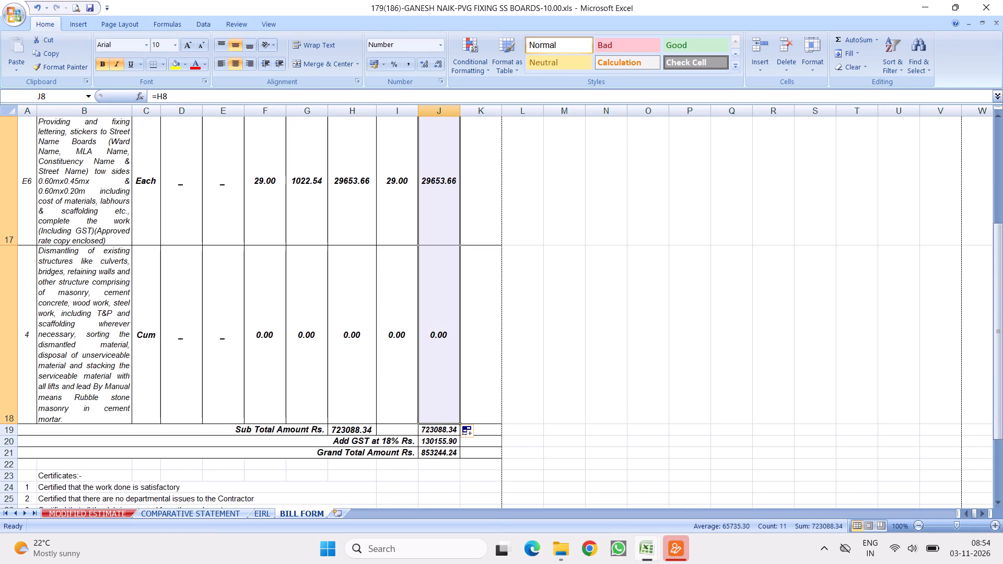
# Increase the height of the Sub Total, GST and Grand Total rows 19 to 21.
pyautogui.moveTo(7, 431); pyautogui.dragTo(8, 451)
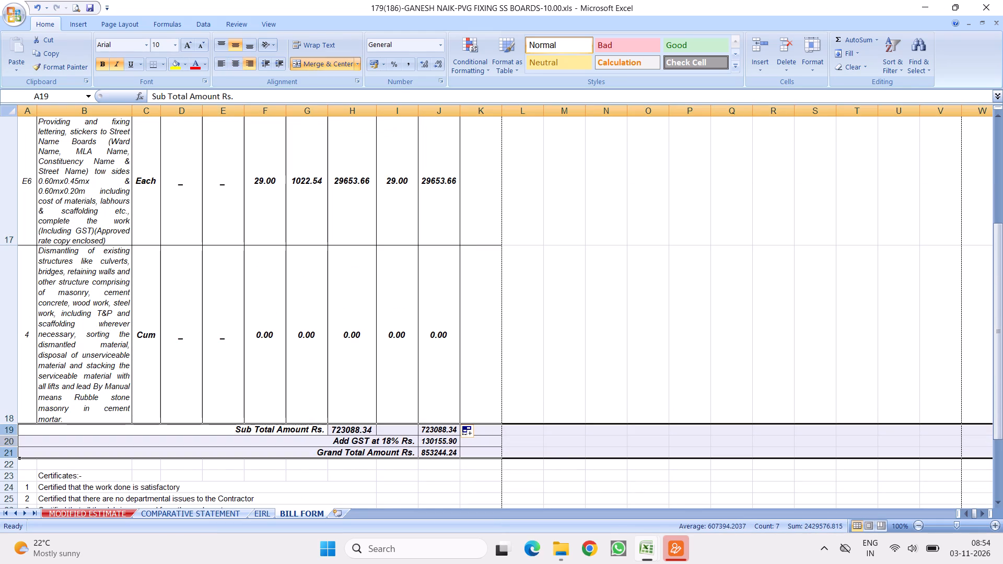
pyautogui.click(14, 434)
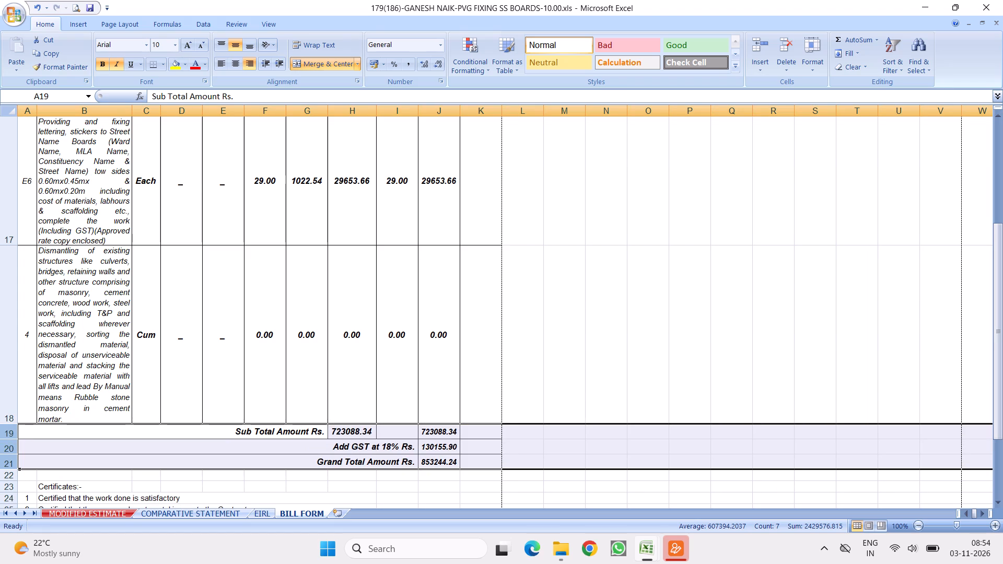
# Review the bill's signature block, quantity and rate links, last item row and sub total against the COMPARATIVE STATEMENT sheet.
pyautogui.scroll(-3, 290, 352)
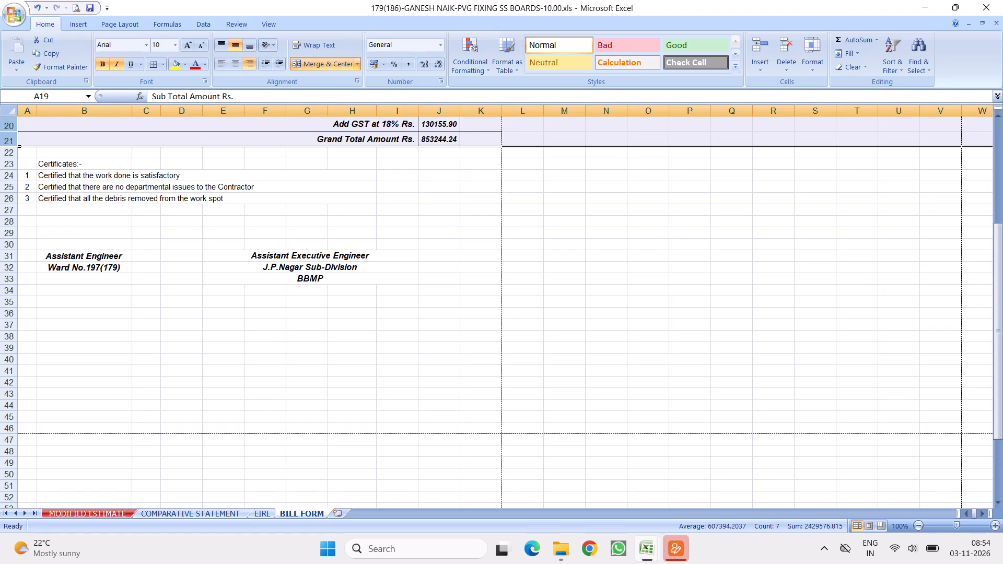
pyautogui.click(122, 267)
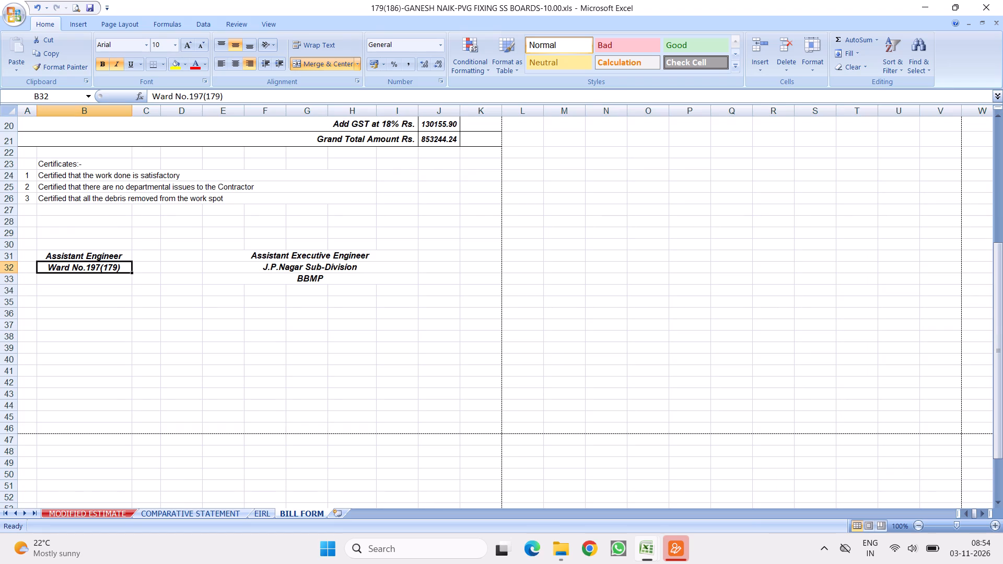
pyautogui.scroll(2, 434, 263)
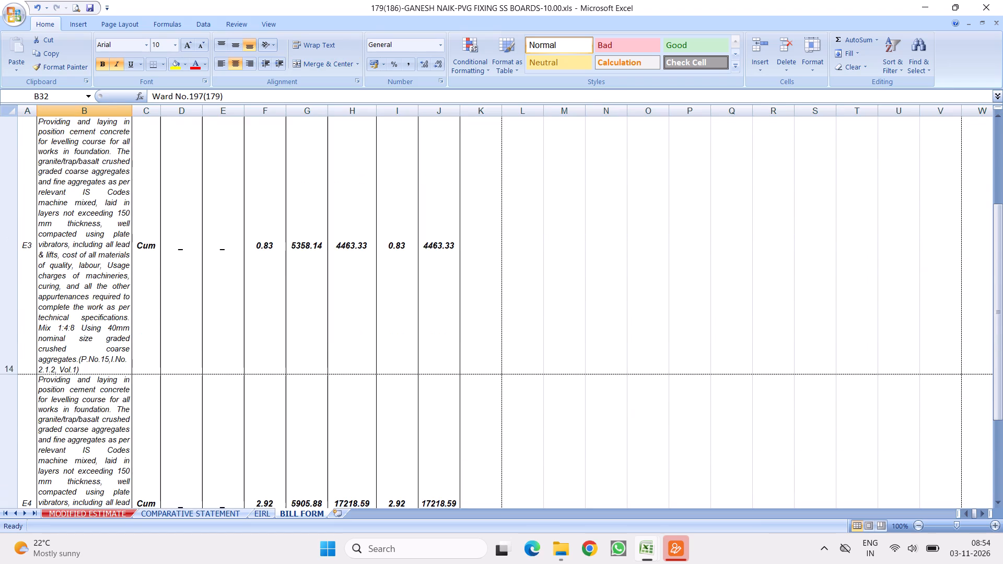
pyautogui.scroll(3, 368, 265)
pyautogui.click(285, 311)
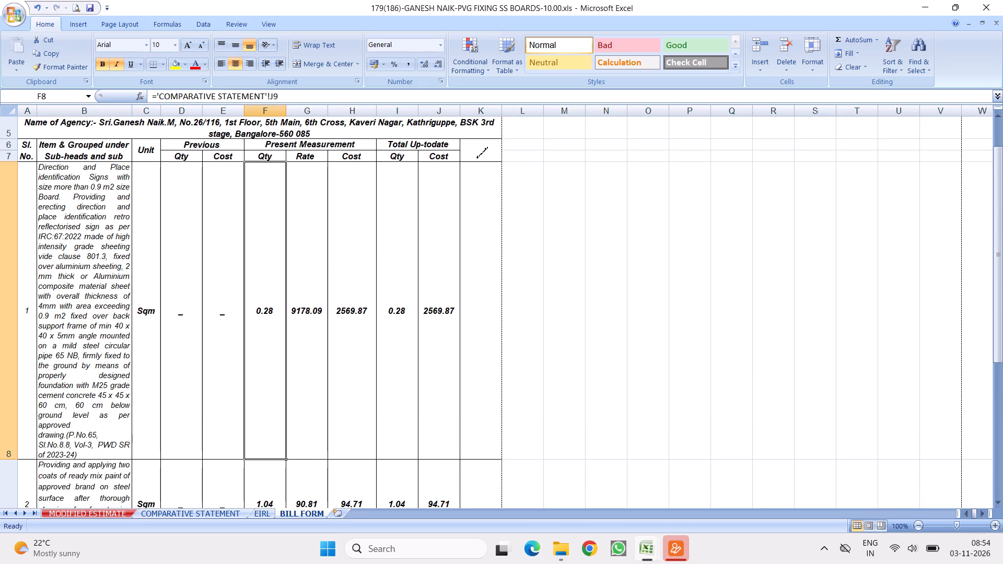
pyautogui.click(310, 312)
pyautogui.scroll(-4, 447, 320)
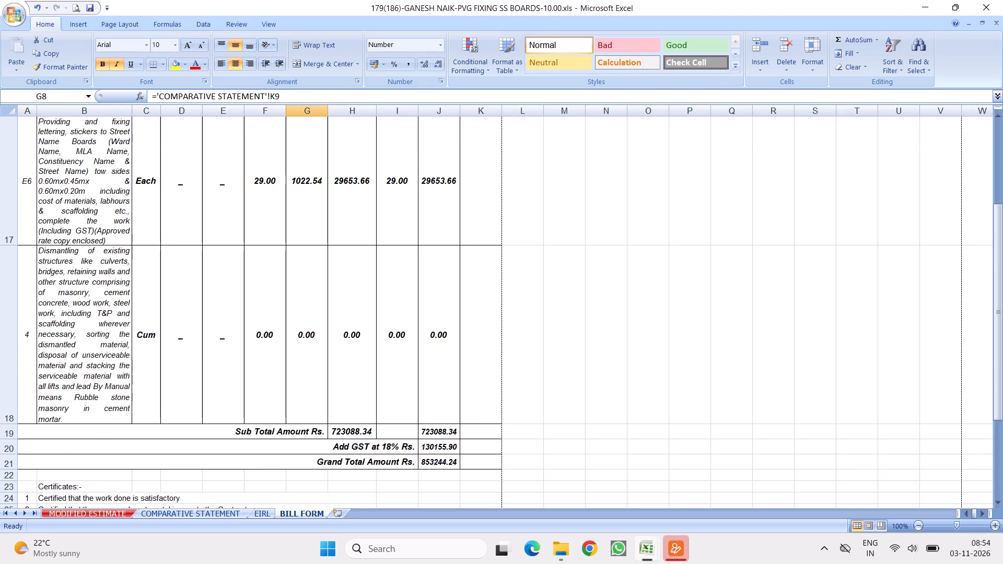
pyautogui.scroll(4, 336, 341)
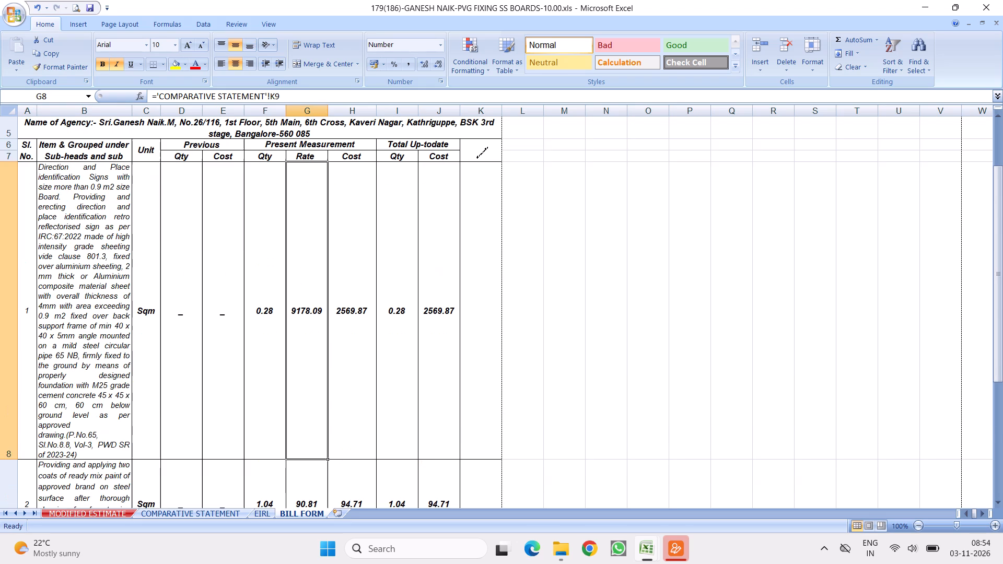
pyautogui.click(271, 310)
pyautogui.scroll(-3, 403, 349)
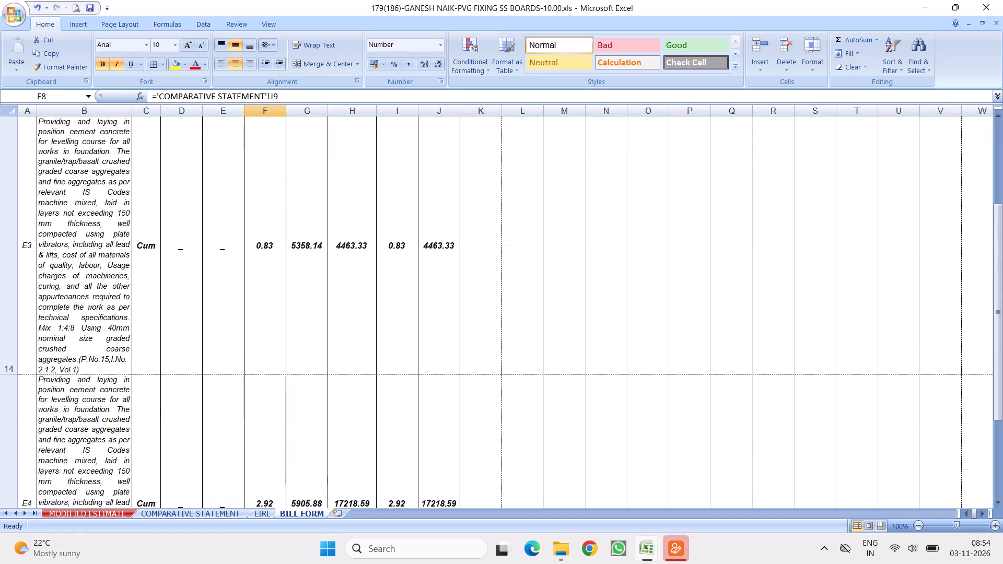
pyautogui.scroll(-2, 434, 339)
pyautogui.scroll(1, 453, 323)
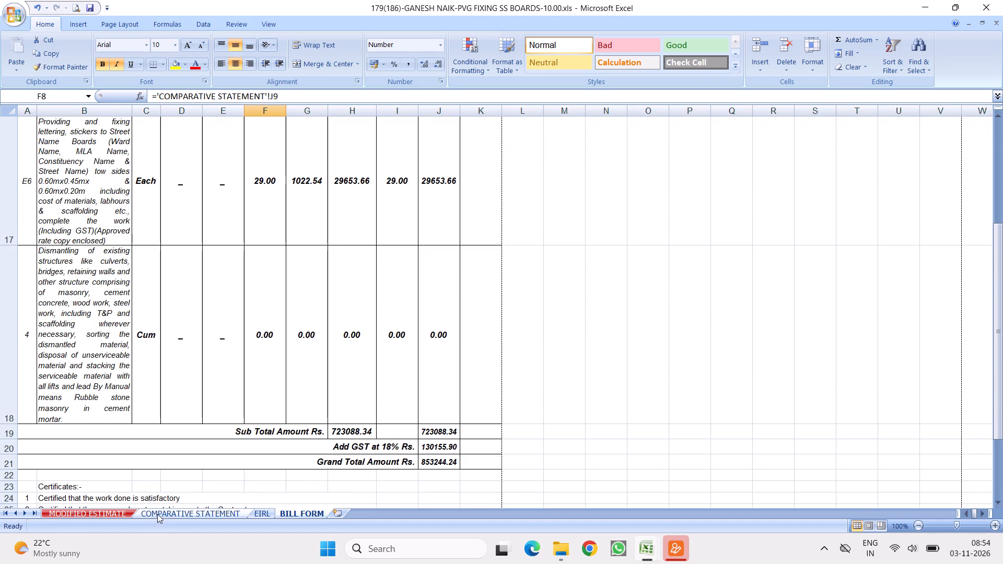
pyautogui.click(160, 510)
pyautogui.scroll(-4, 496, 382)
pyautogui.scroll(1, 485, 329)
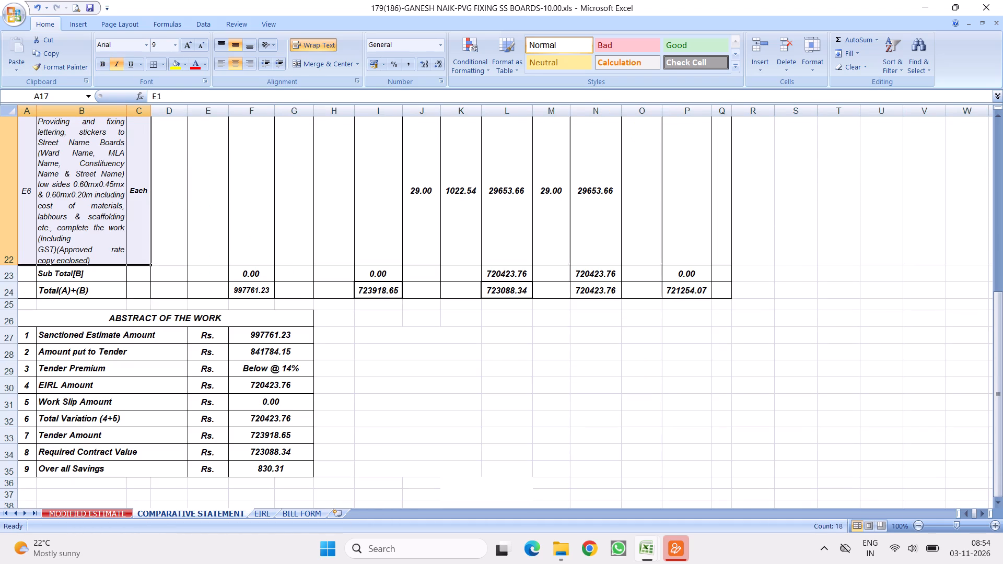
pyautogui.click(296, 511)
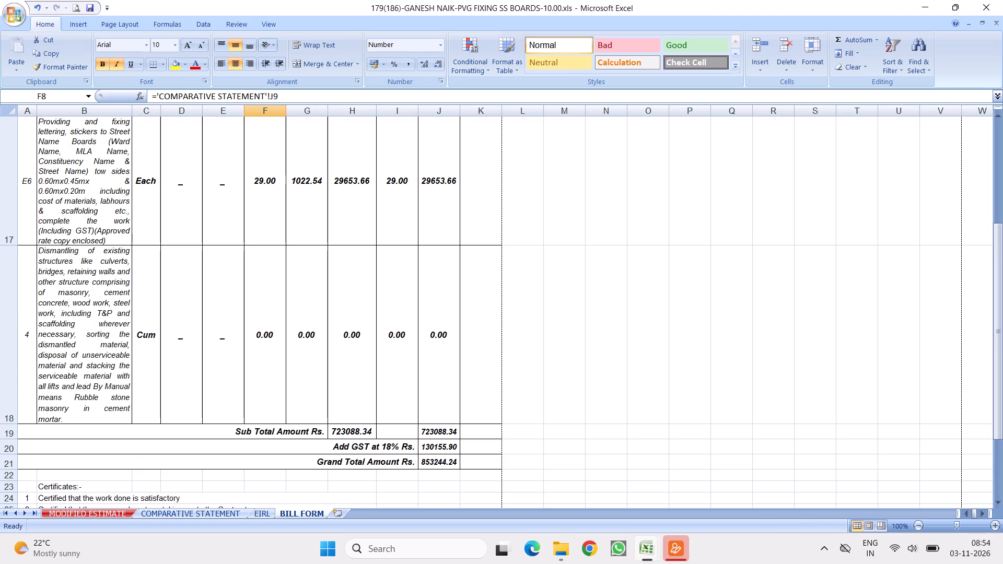
pyautogui.moveTo(259, 330); pyautogui.dragTo(390, 339)
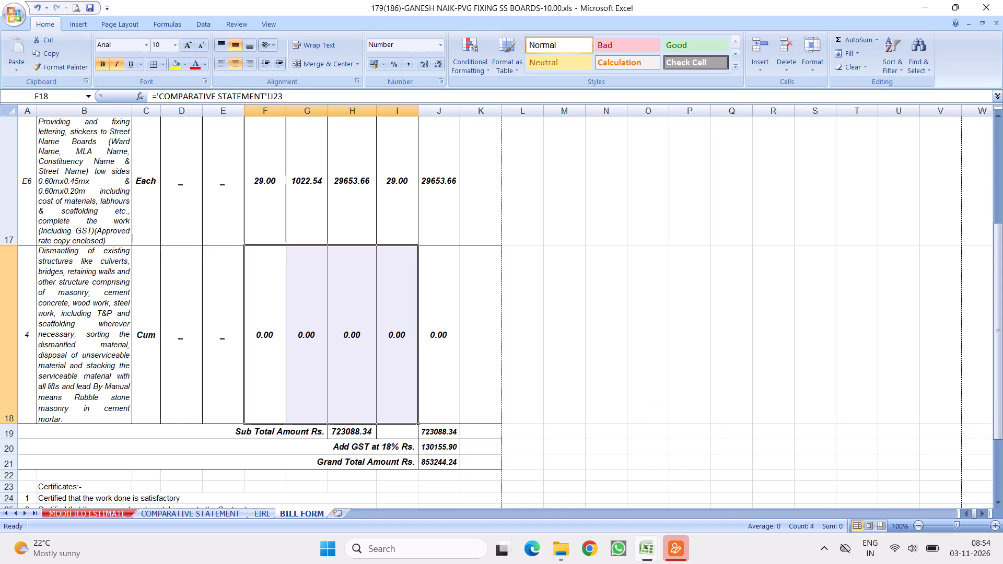
pyautogui.scroll(4, 149, 276)
pyautogui.scroll(-2, 48, 347)
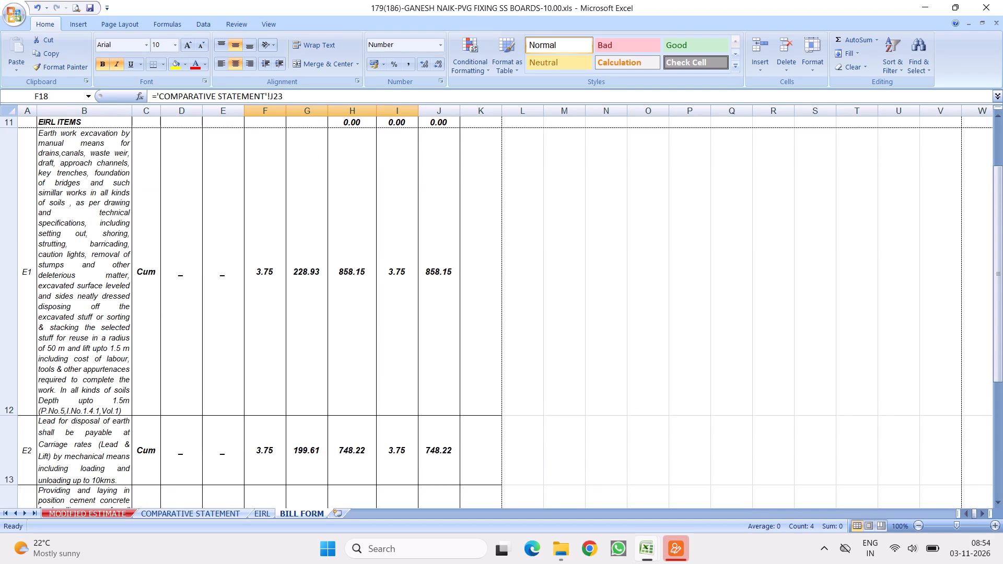
# Renumber the EIRL items E1 to E6 in A12:A17 of BILL FORM as 4 to 9, continuing the serial numbers.
pyautogui.click(28, 304)
pyautogui.scroll(1, 64, 289)
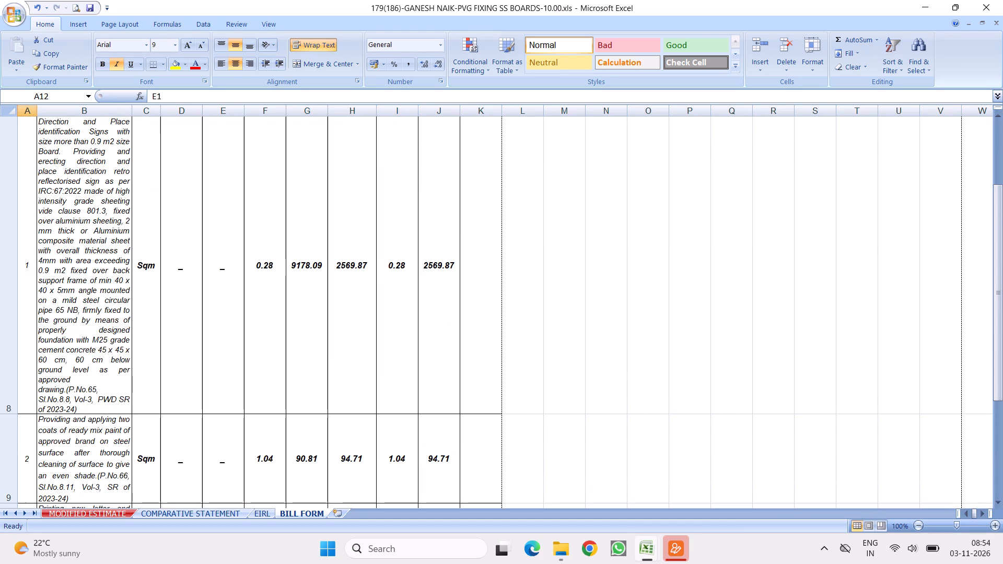
pyautogui.click(25, 276)
pyautogui.press('Return')
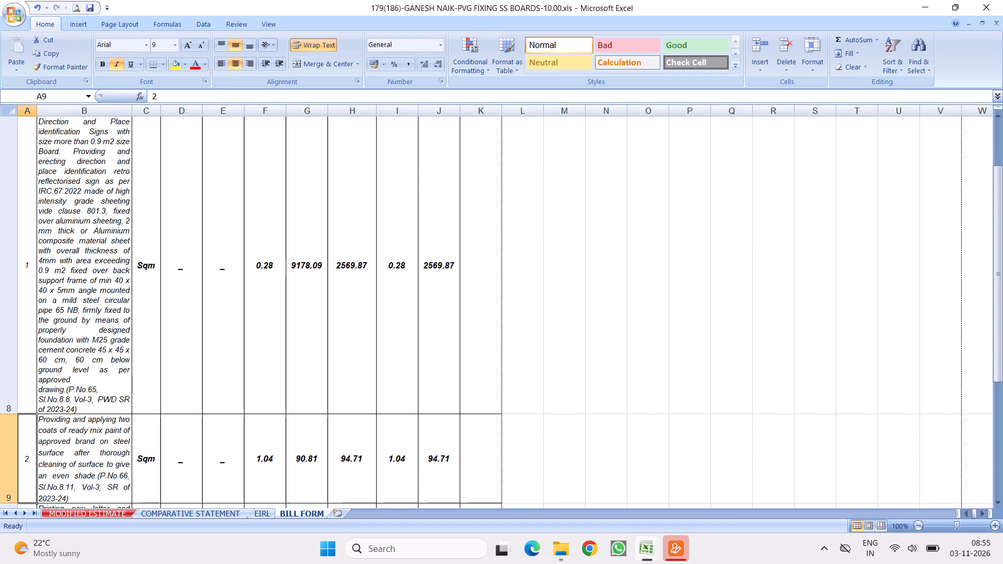
pyautogui.press('Return')
pyautogui.press('Return')
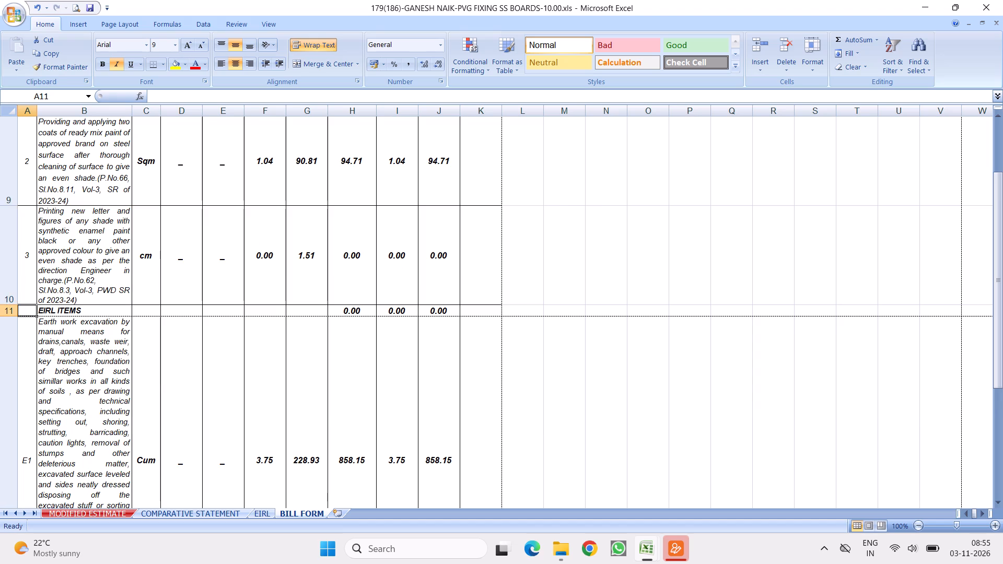
pyautogui.press('Return')
pyautogui.press('4')
pyautogui.press('Return')
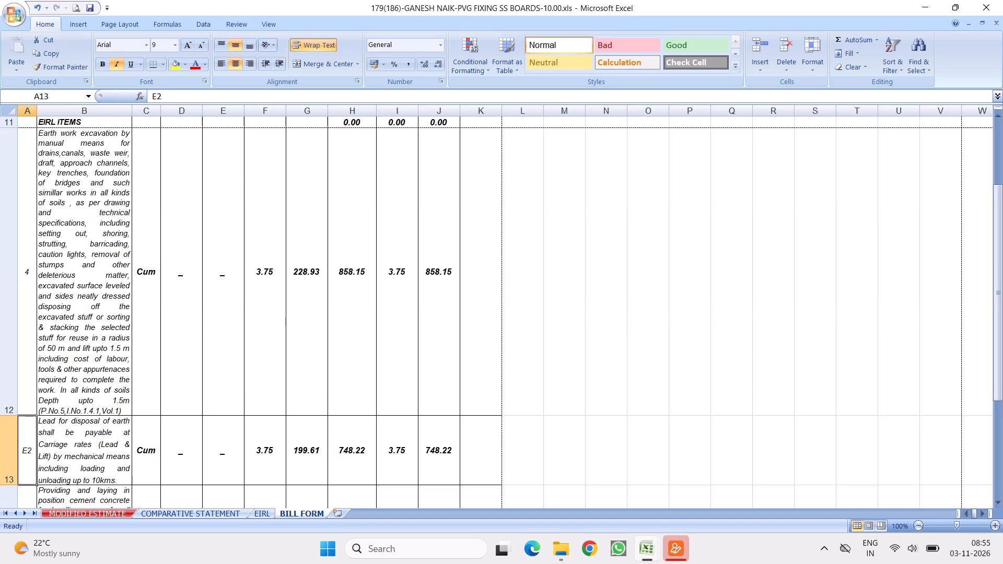
pyautogui.press('5')
pyautogui.press('Return')
pyautogui.press('6')
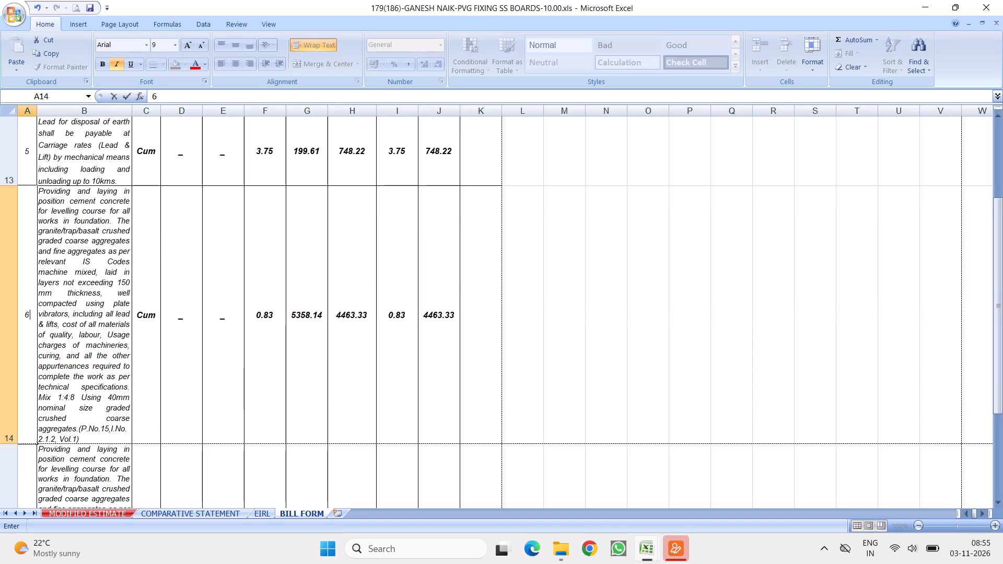
pyautogui.press('Return')
pyautogui.press('7')
pyautogui.press('Return')
pyautogui.press('8')
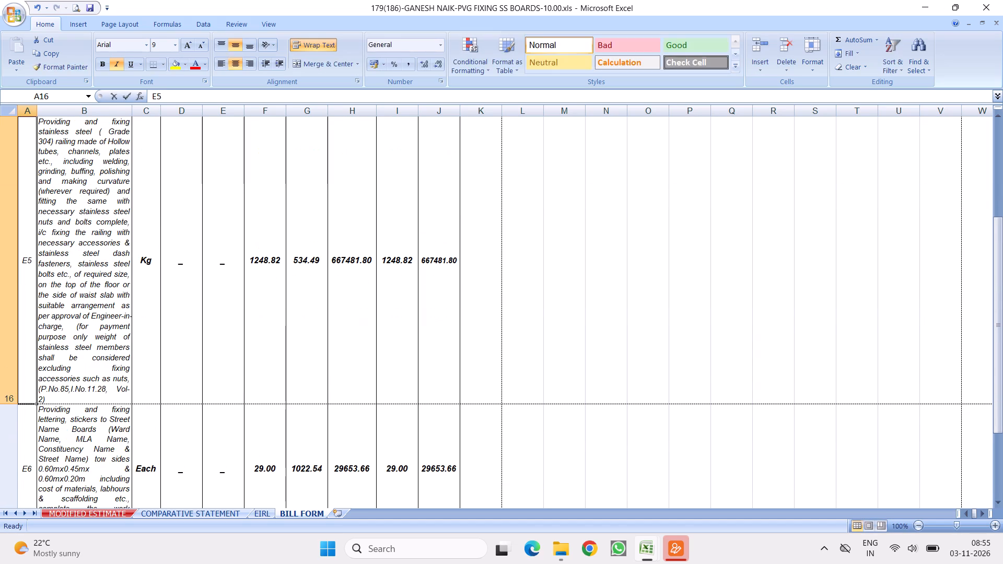
pyautogui.press('Return')
pyautogui.press('9')
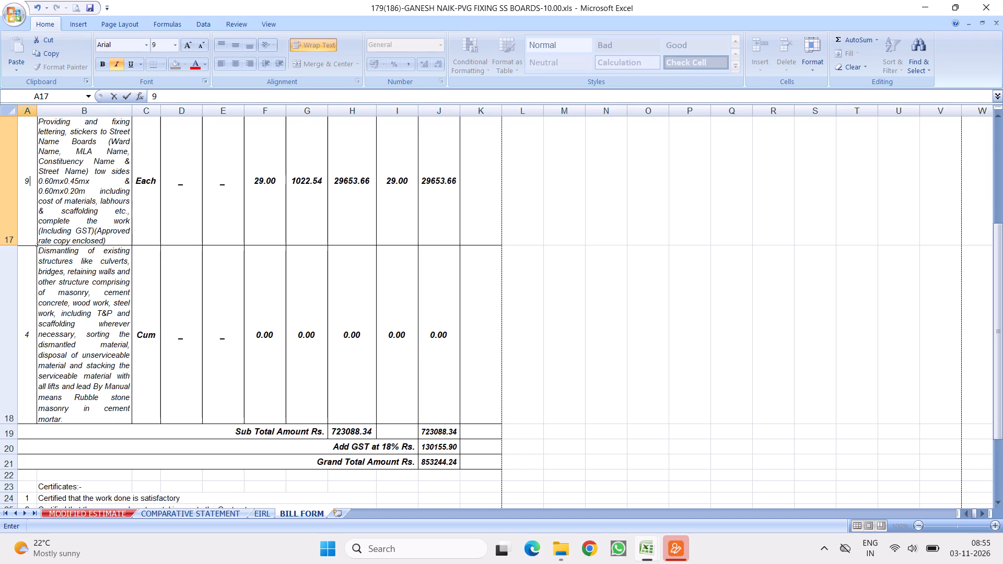
pyautogui.press('Return')
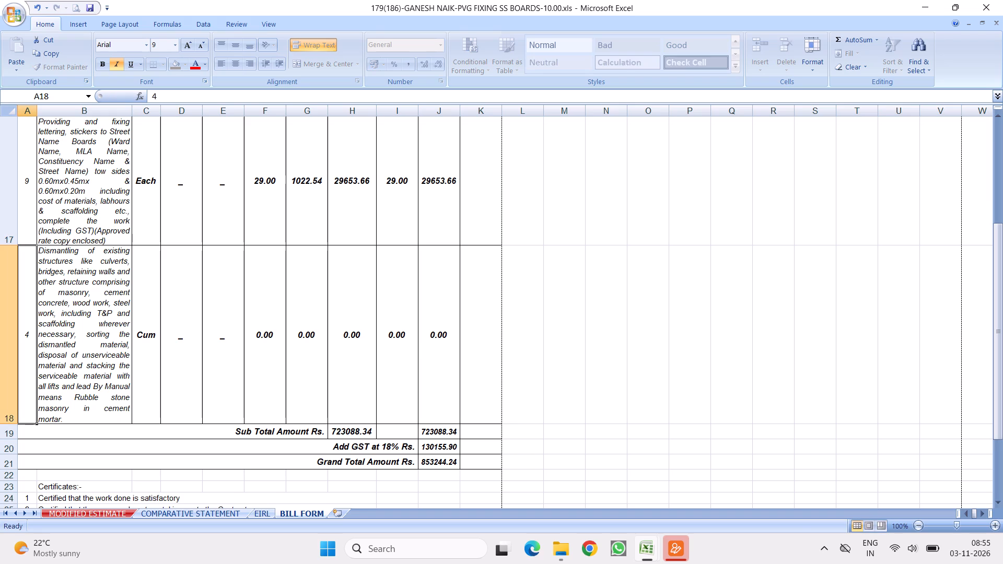
# Delete row 18, the leftover item for dismantling existing structures, above the Sub Total row.
pyautogui.click(4, 289)
pyautogui.rightClick(4, 289)
pyautogui.click(37, 367)
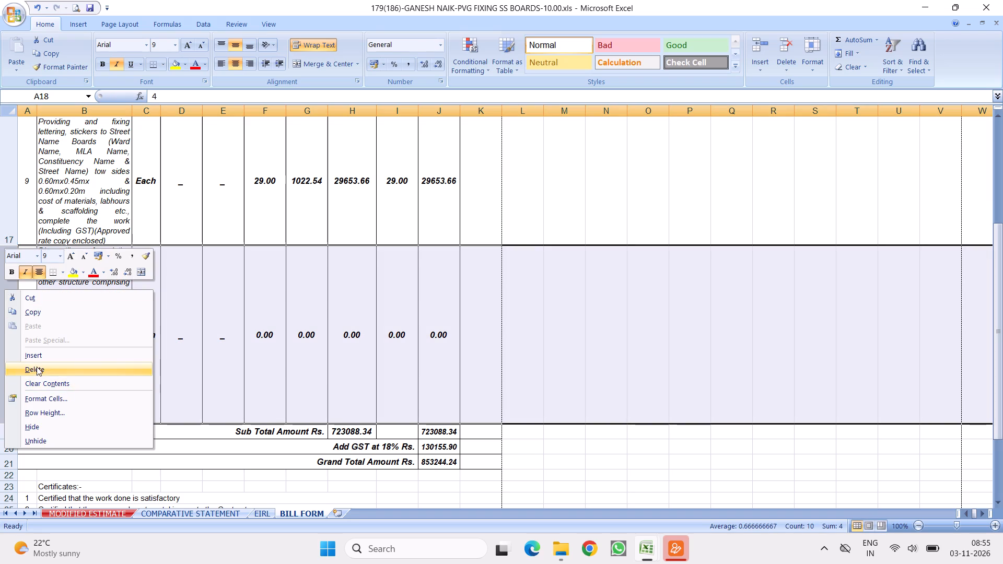
# Clear the quantity, rate, cost and up-to-date cells F10:J11 for item 3 and the EIRL ITEMS heading.
pyautogui.scroll(5, 279, 301)
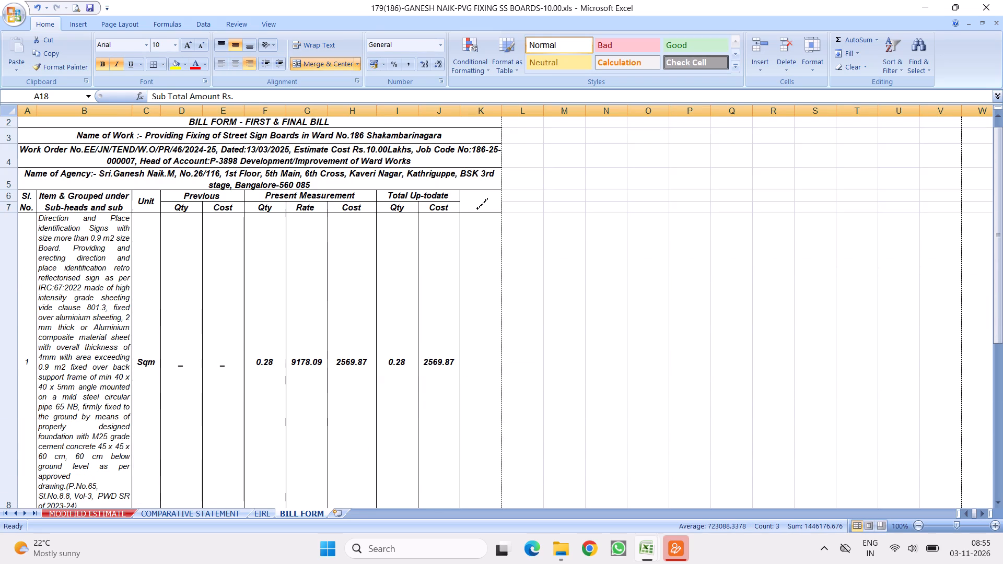
pyautogui.click(263, 366)
pyautogui.press('Down')
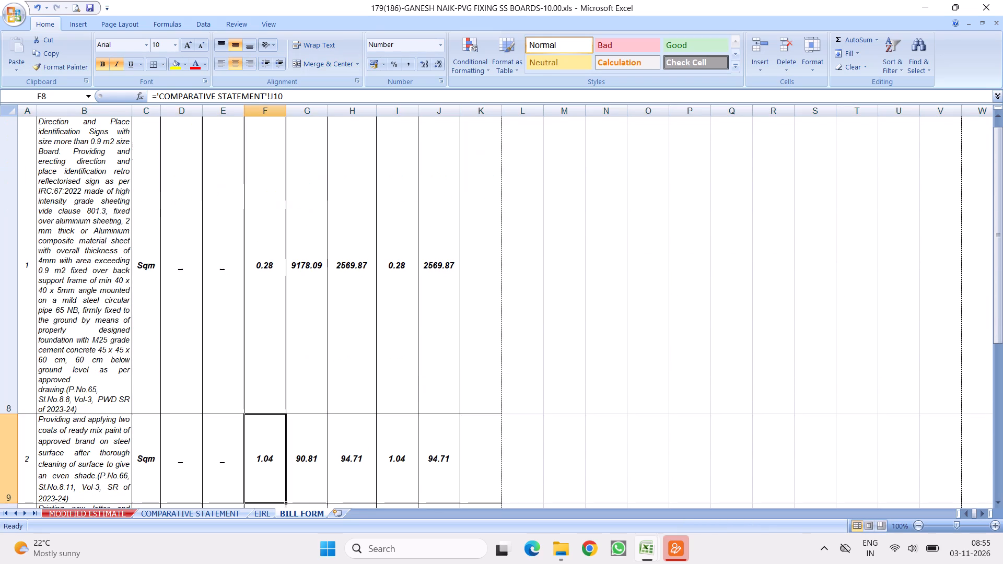
pyautogui.press('Down')
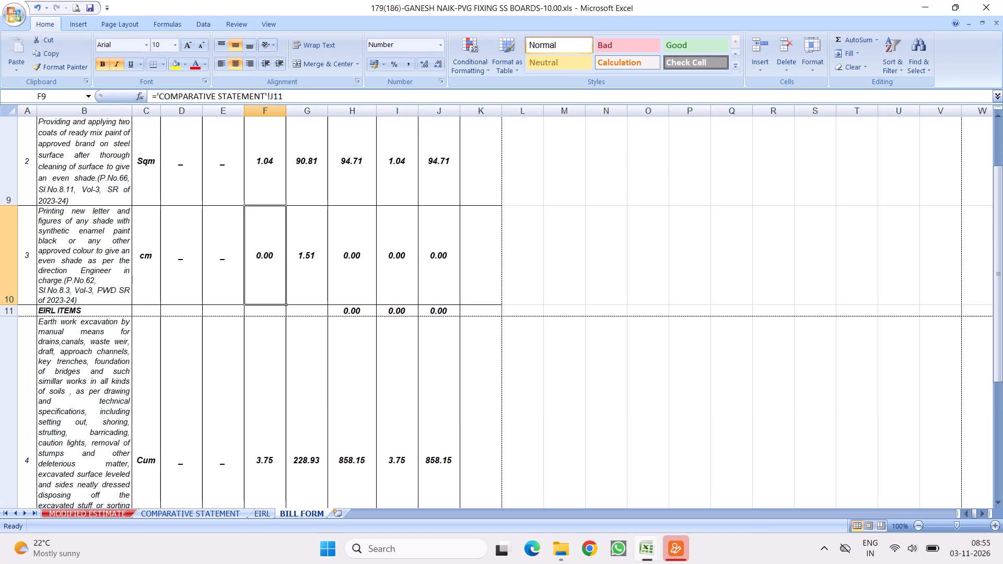
pyautogui.moveTo(271, 250); pyautogui.dragTo(447, 309)
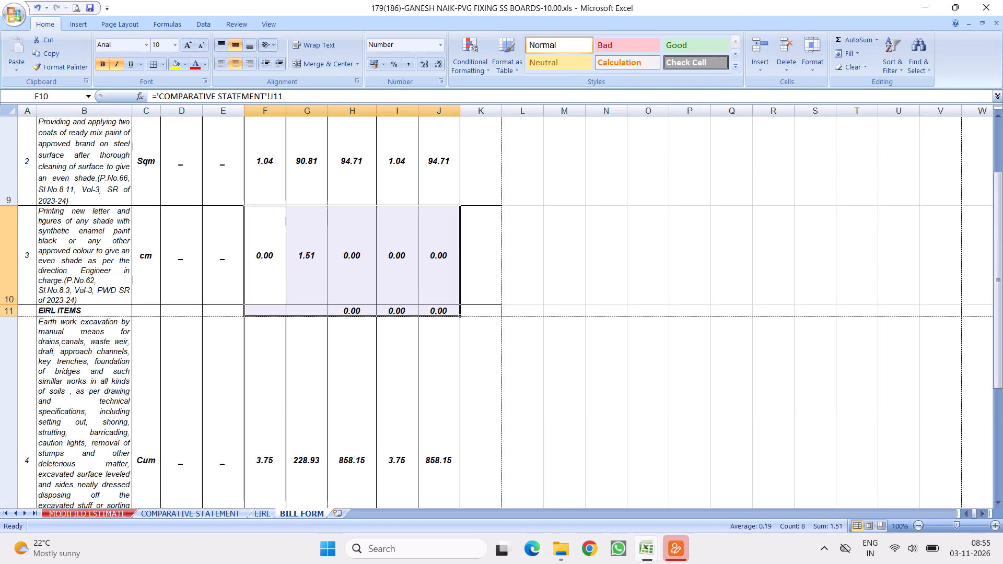
pyautogui.press('Delete')
# Fill item 3's dash from E10 across to K10.
pyautogui.click(219, 258)
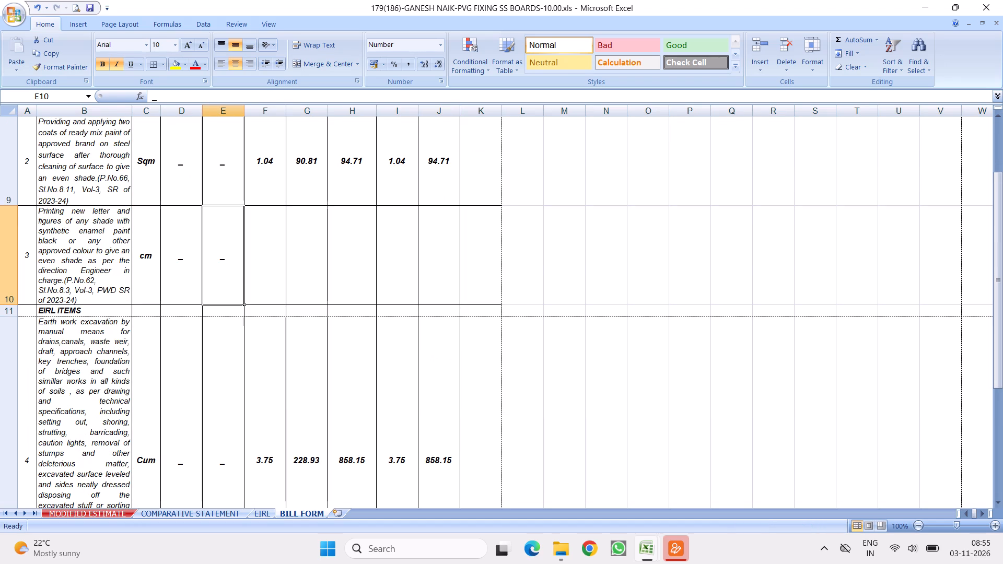
pyautogui.moveTo(245, 305); pyautogui.dragTo(490, 303)
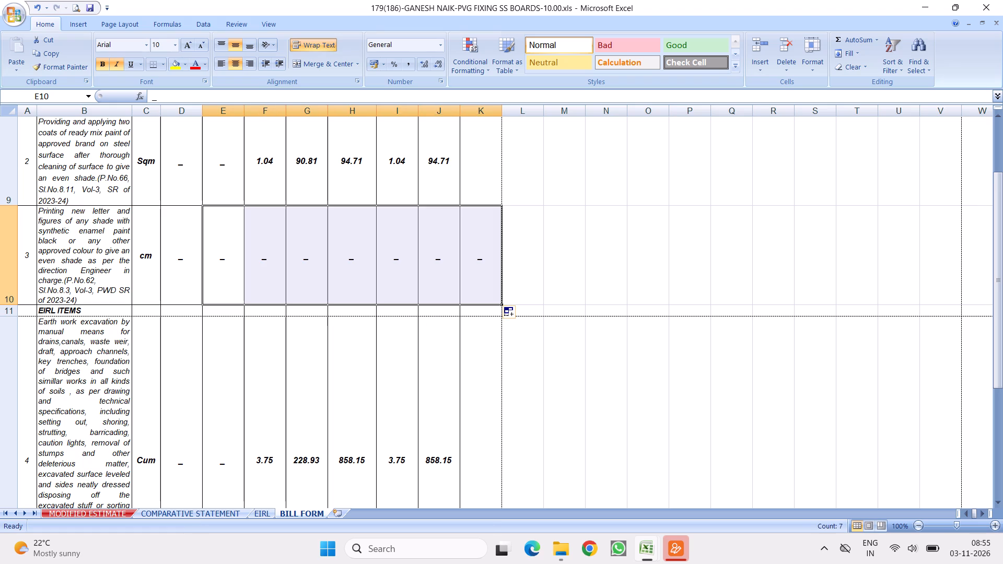
# Fill the dash in K10 upward to K8 for items 1 and 2.
pyautogui.click(476, 264)
pyautogui.moveTo(499, 305); pyautogui.dragTo(504, 227)
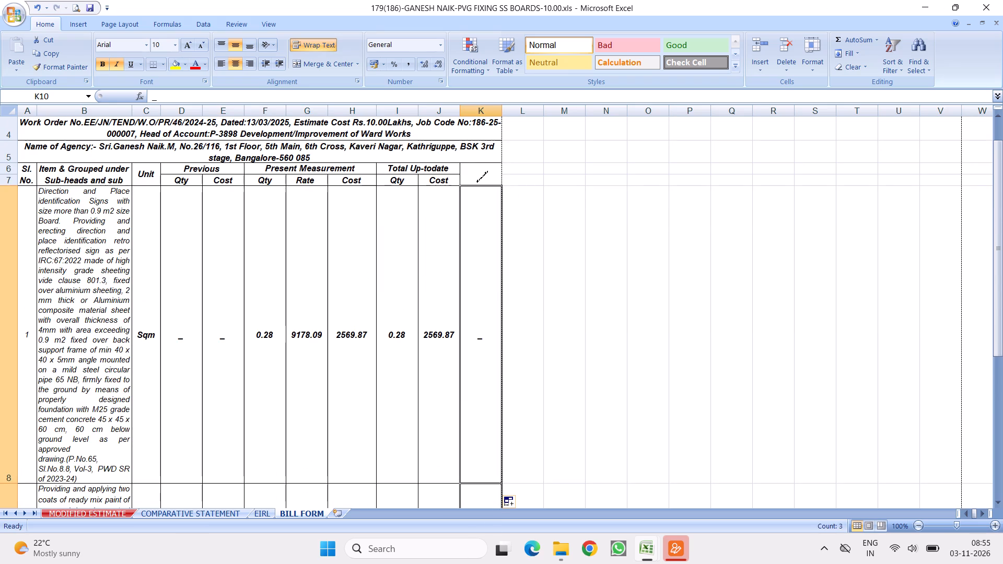
# Fill the dash in K10 down column K through item 9 and the three total rows to K20.
pyautogui.click(482, 258)
pyautogui.press('Down')
pyautogui.press('Down')
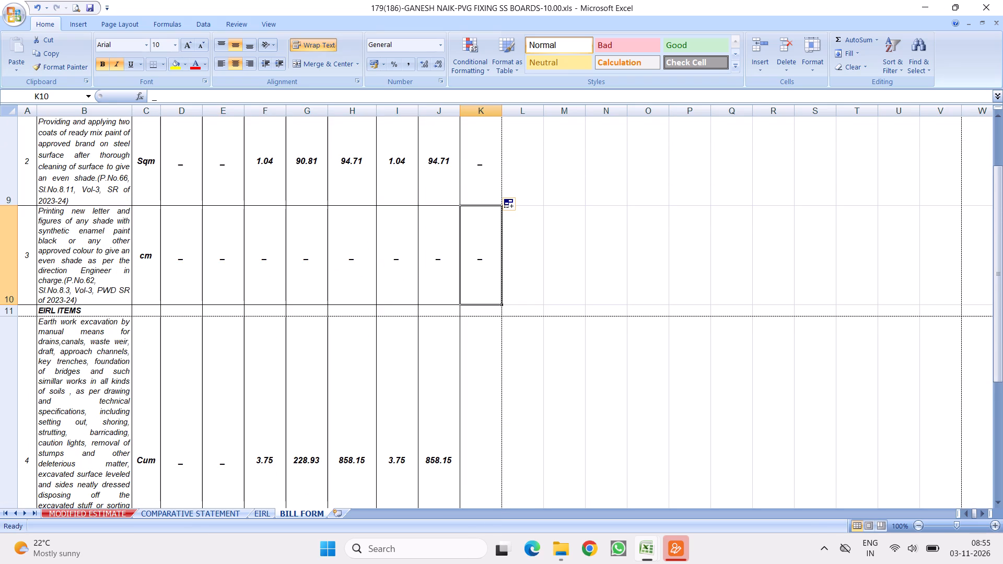
pyautogui.click(492, 270)
pyautogui.moveTo(501, 305); pyautogui.dragTo(481, 537)
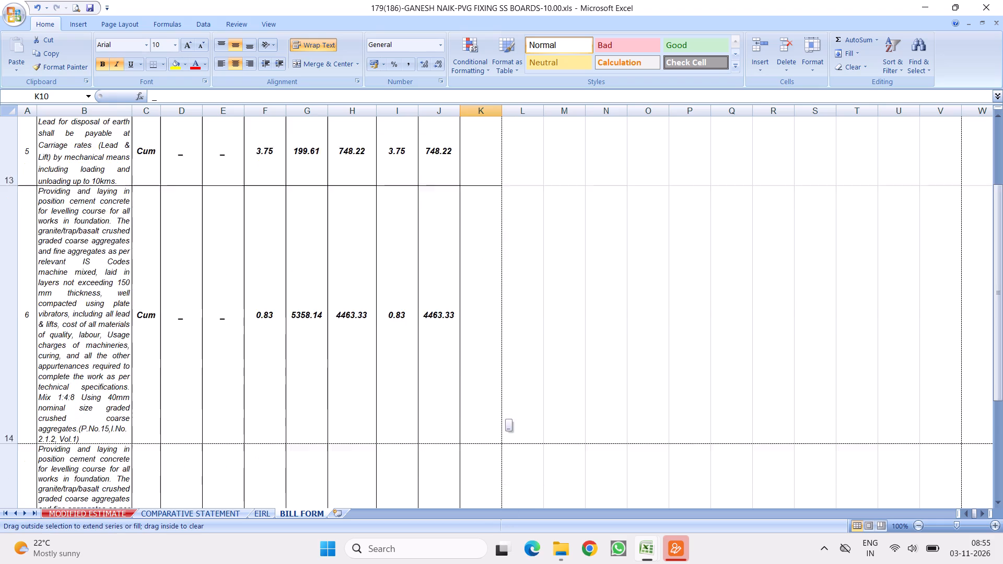
pyautogui.moveTo(481, 537); pyautogui.dragTo(480, 246)
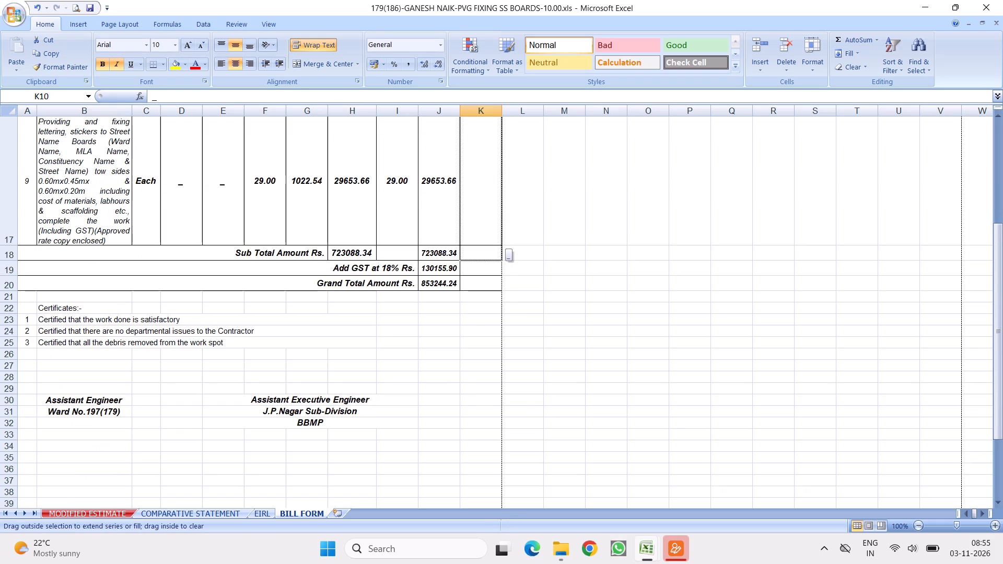
pyautogui.moveTo(480, 246); pyautogui.dragTo(482, 286)
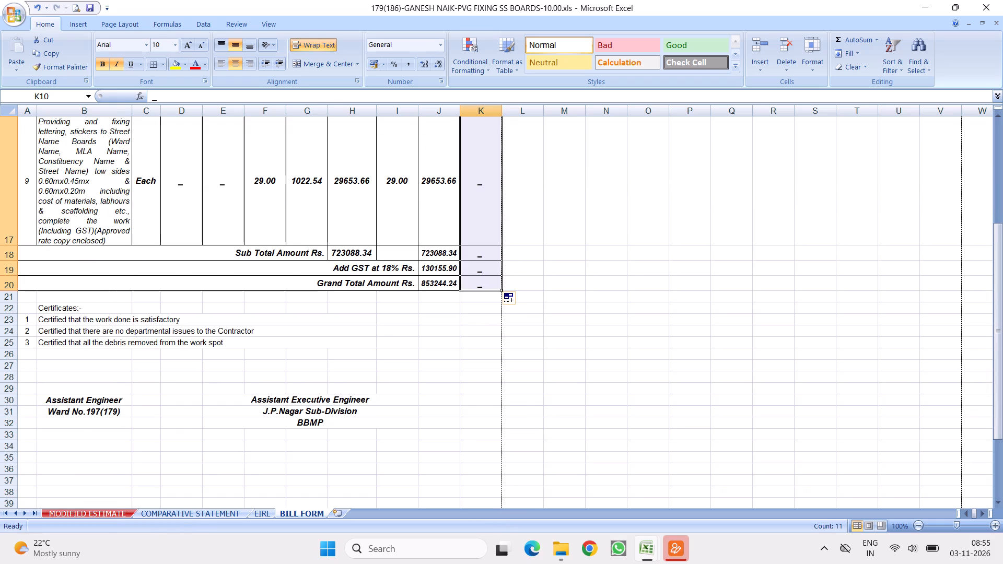
# Review the bill form from item 1 to the total rows, checking units, quantities, costs and the dashes in each row.
pyautogui.scroll(5, 274, 243)
pyautogui.click(138, 340)
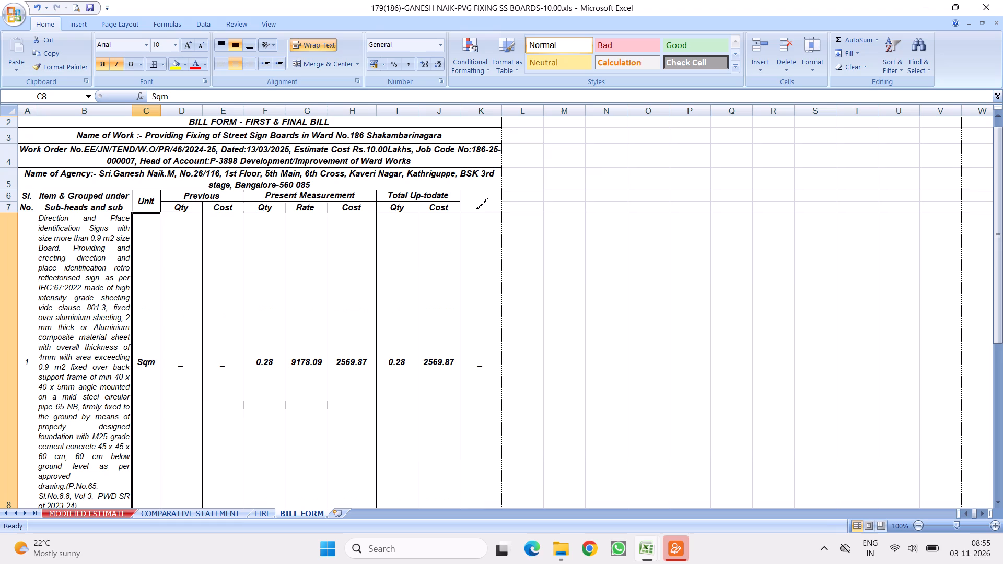
pyautogui.press('Down')
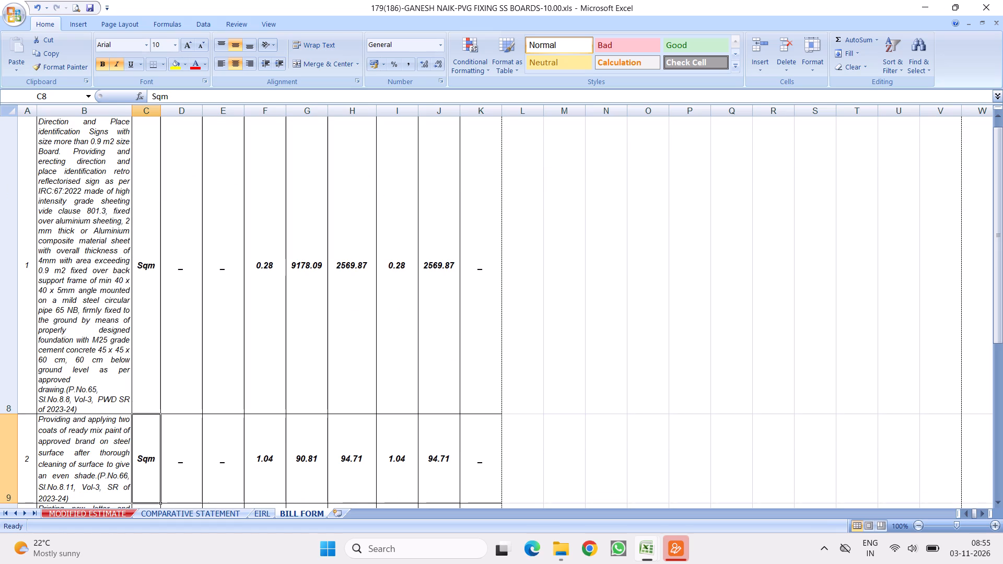
pyautogui.click(141, 284)
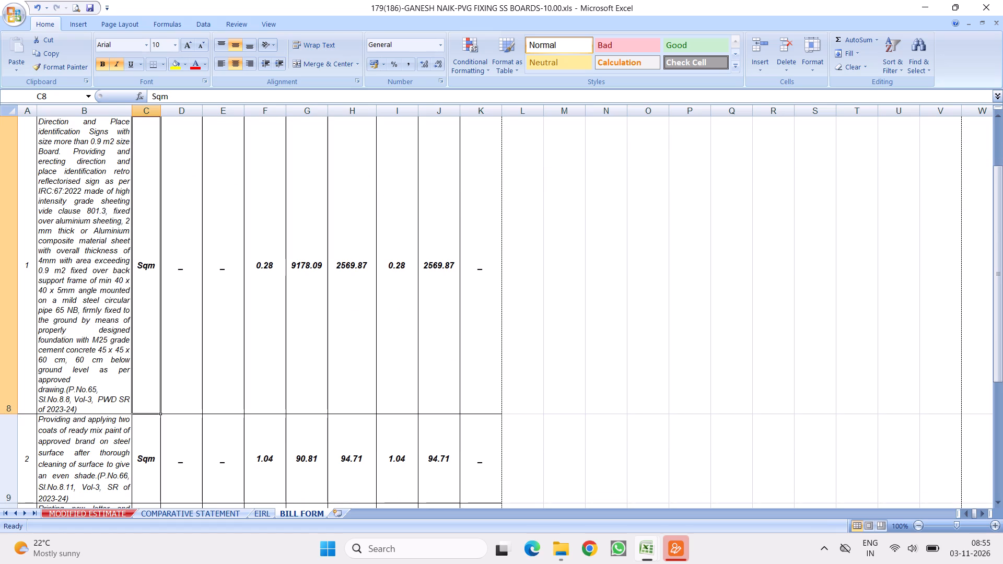
pyautogui.press('Down')
pyautogui.press('Down')
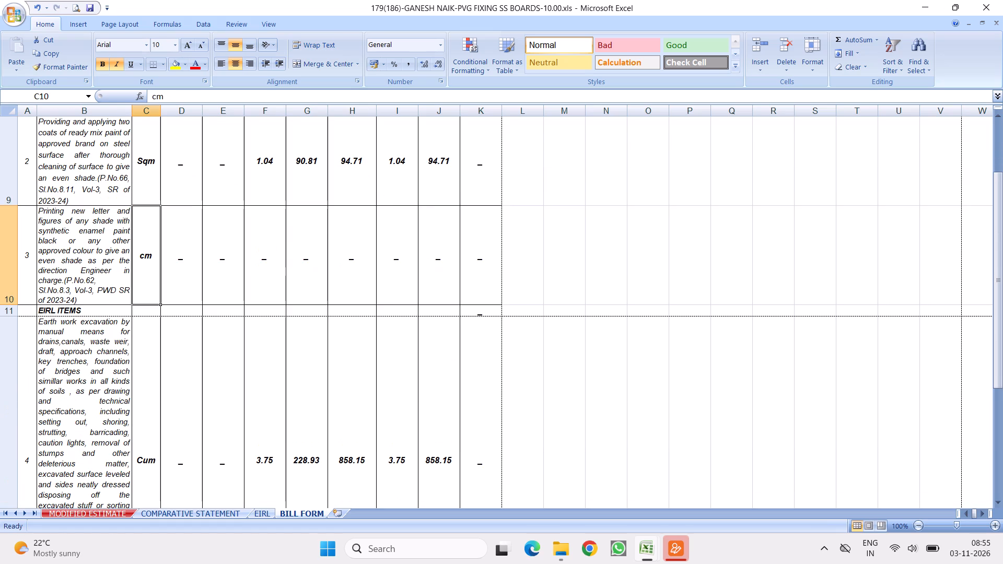
pyautogui.press('Down')
pyautogui.press('Down')
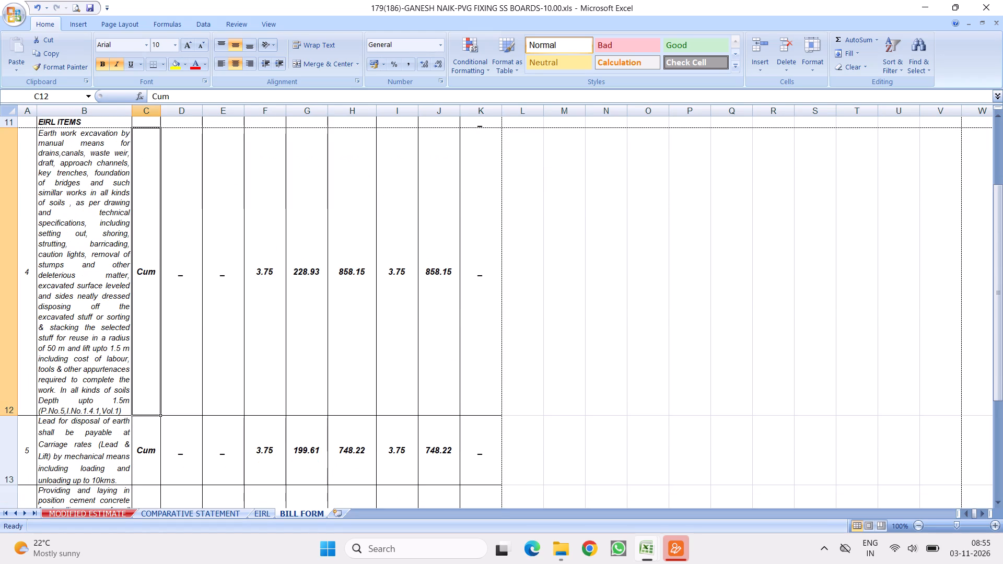
pyautogui.press('Down')
pyautogui.press('Down')
pyautogui.press('Down')
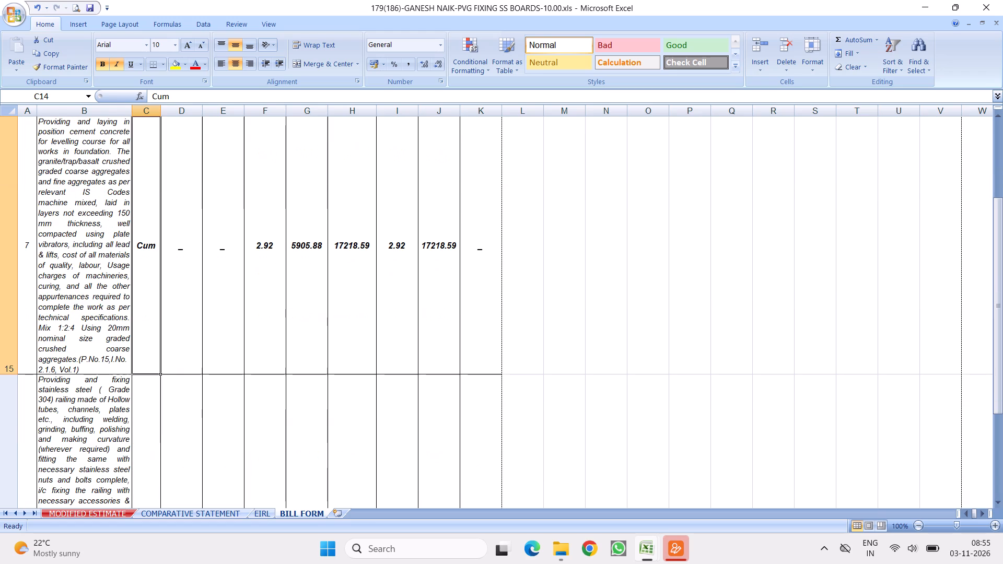
pyautogui.press('Down')
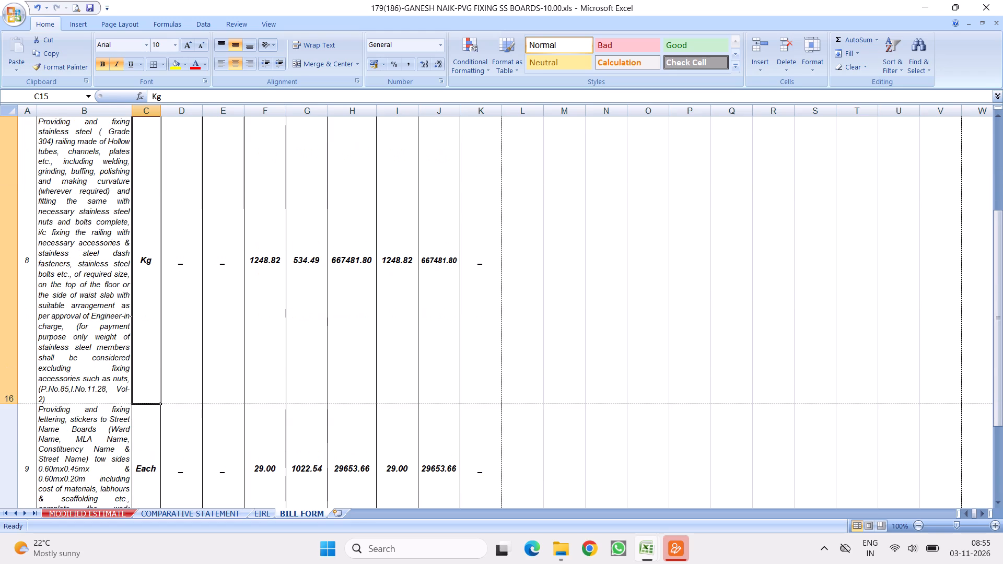
pyautogui.press('Down')
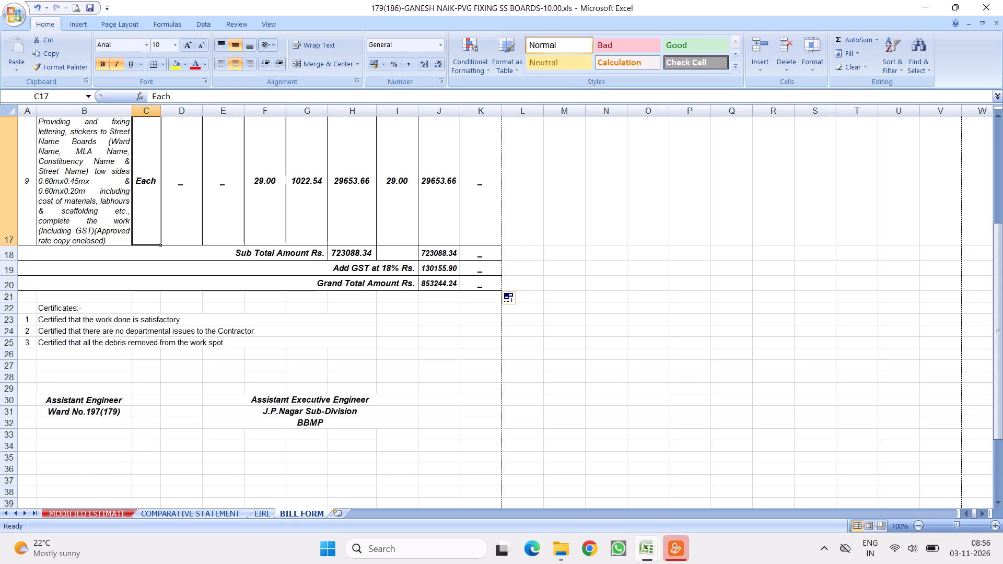
pyautogui.scroll(8, 235, 292)
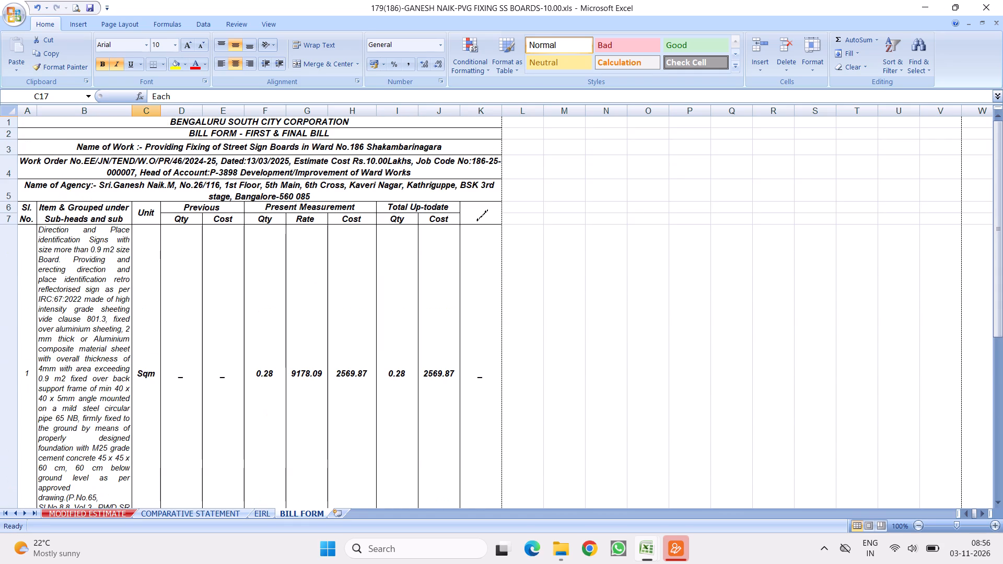
pyautogui.scroll(-6, 179, 367)
pyautogui.scroll(7, 179, 290)
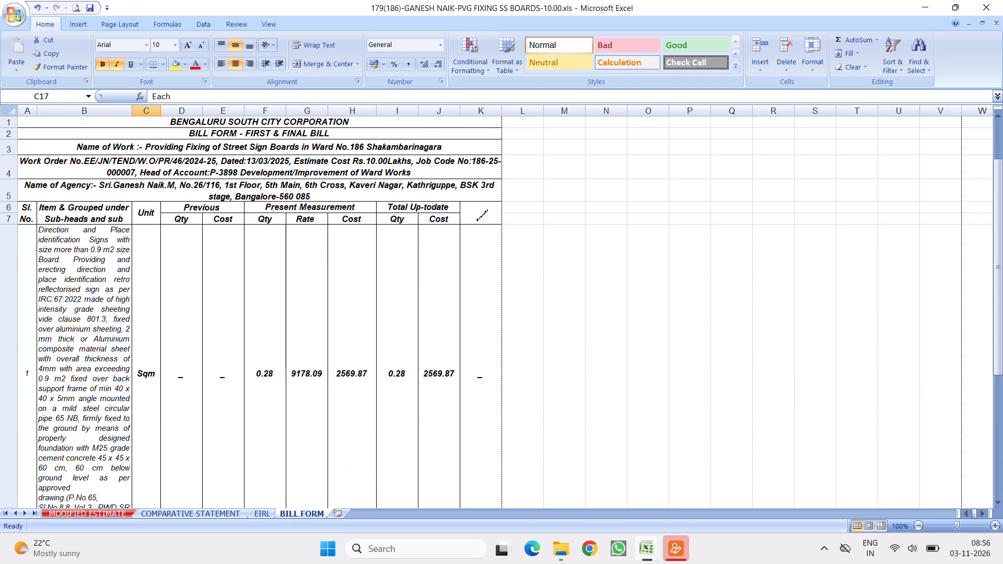
# Increase the height of header row 6 to about 25 points so the full Previous Measurement heading fits.
pyautogui.click(274, 315)
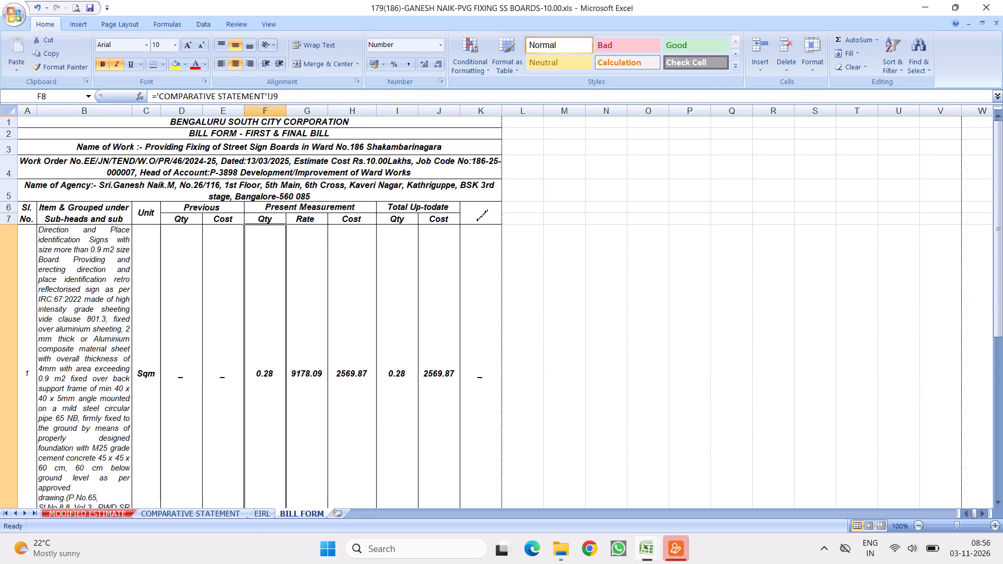
pyautogui.click(182, 208)
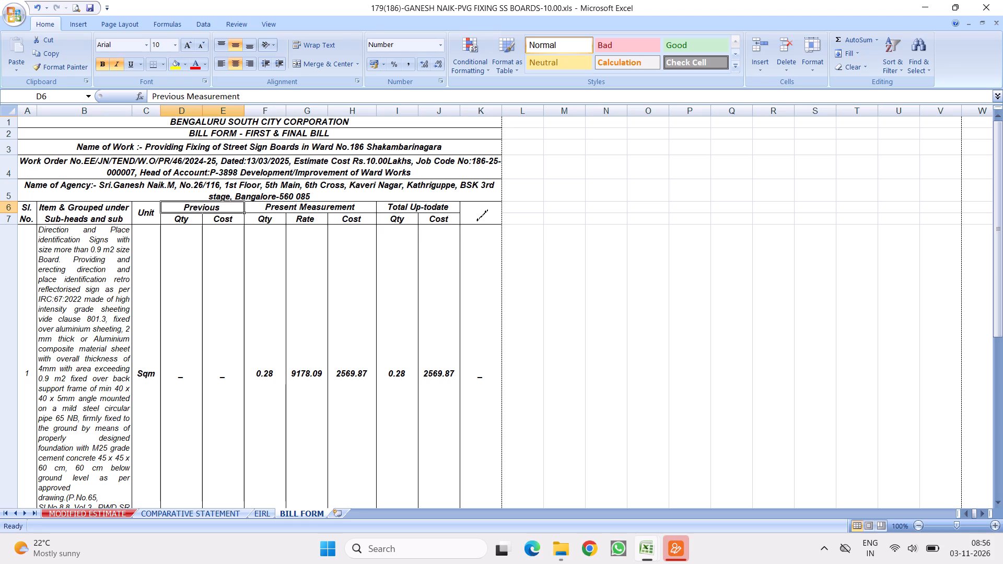
pyautogui.click(300, 210)
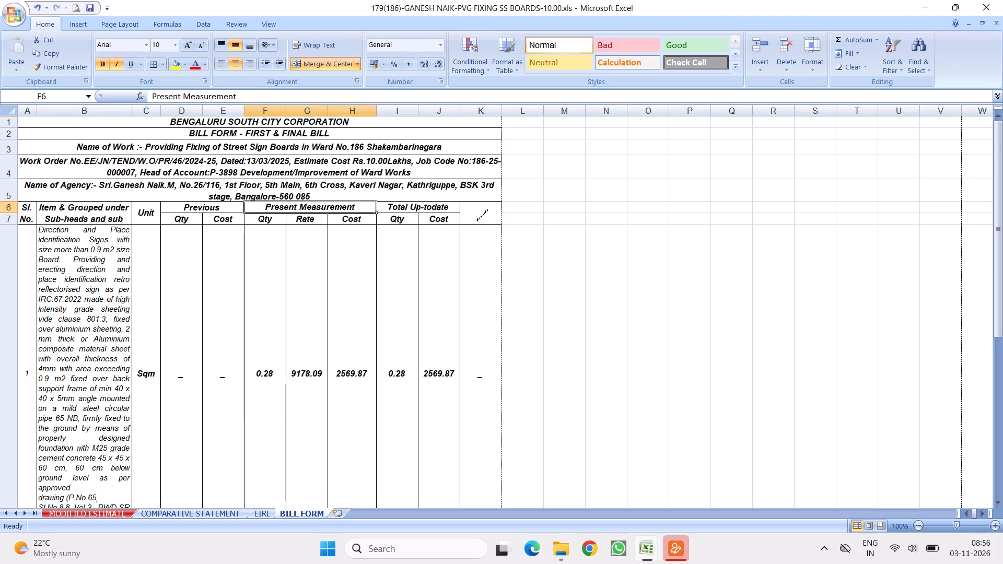
pyautogui.click(186, 208)
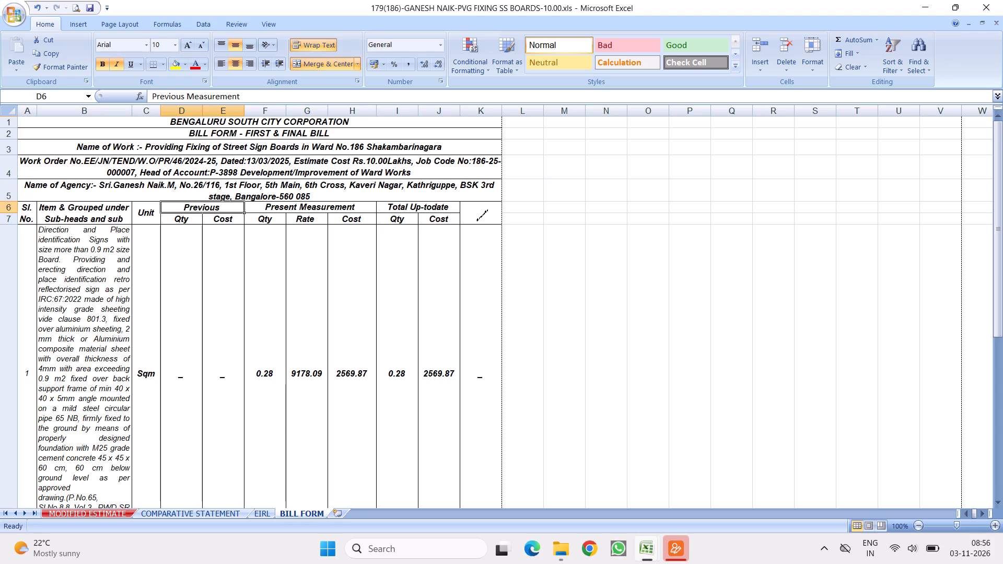
pyautogui.moveTo(6, 214); pyautogui.dragTo(6, 223)
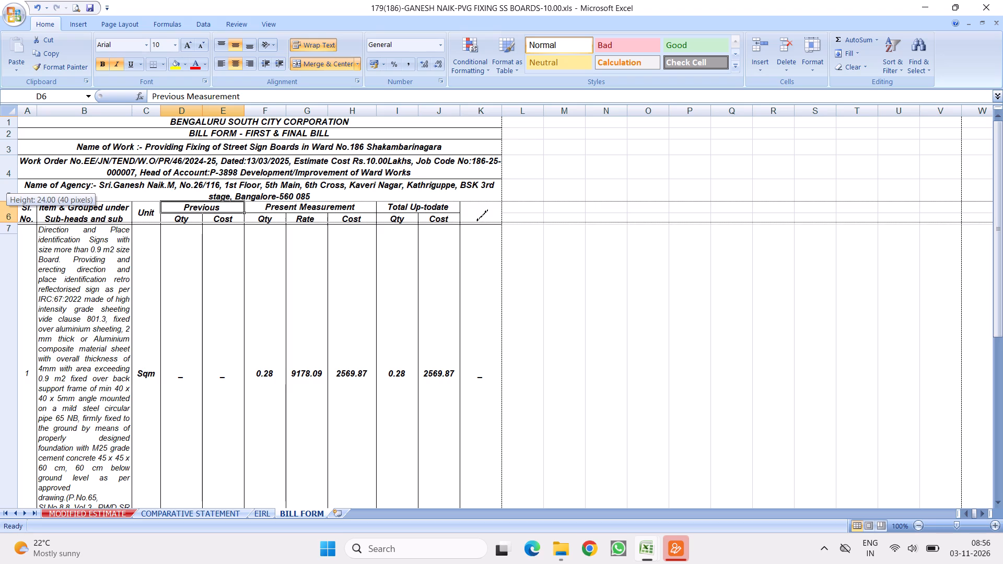
pyautogui.moveTo(6, 223); pyautogui.dragTo(6, 224)
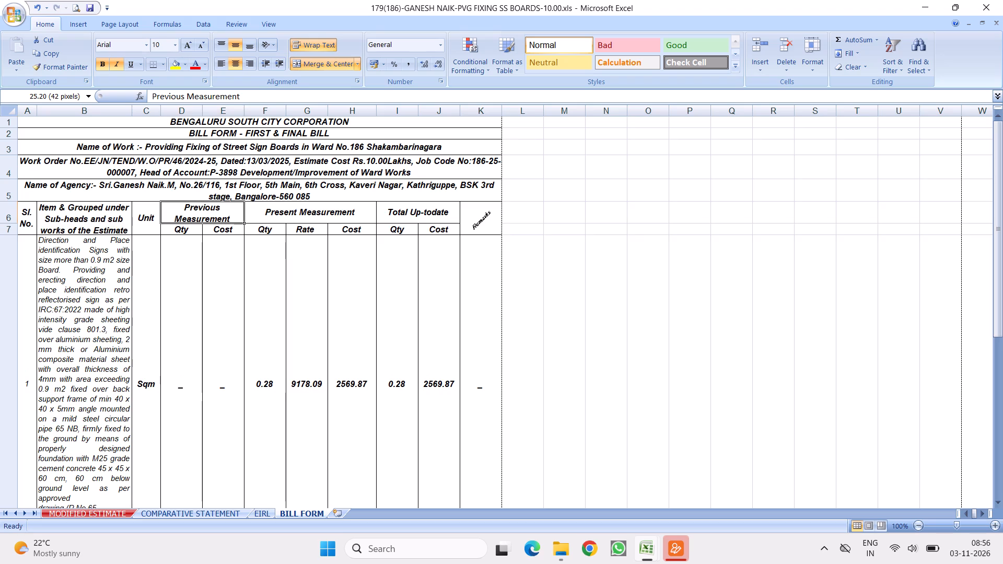
pyautogui.click(6, 221)
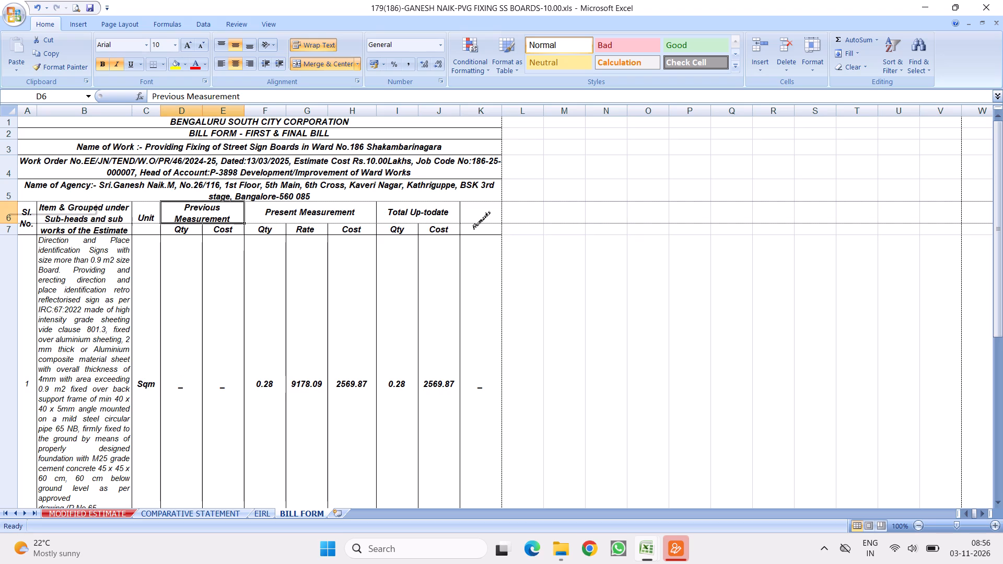
pyautogui.click(430, 308)
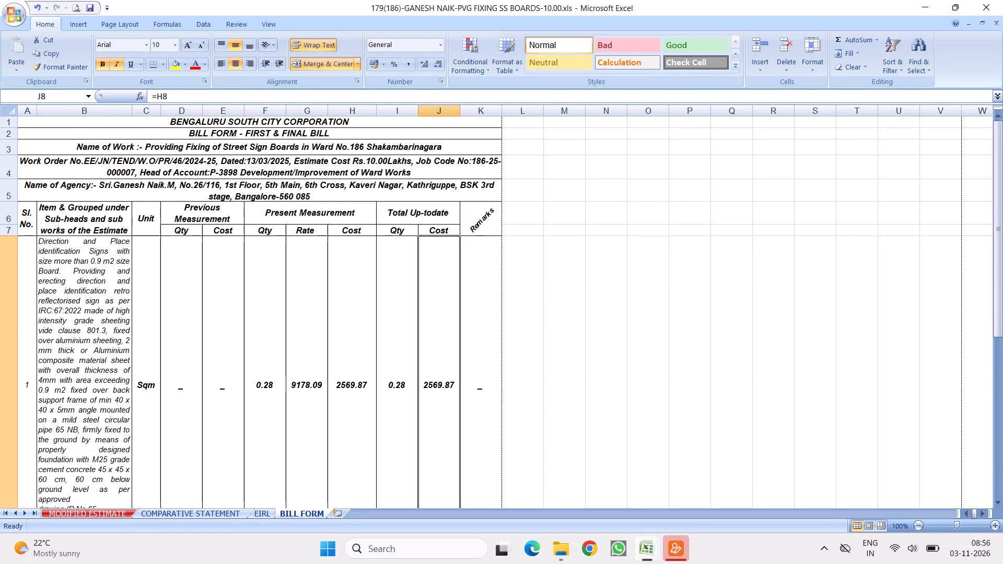
# Examine the remaining bill items, the total rows and the item 9 description for completeness.
pyautogui.scroll(-4, 282, 314)
pyautogui.scroll(-5, 225, 292)
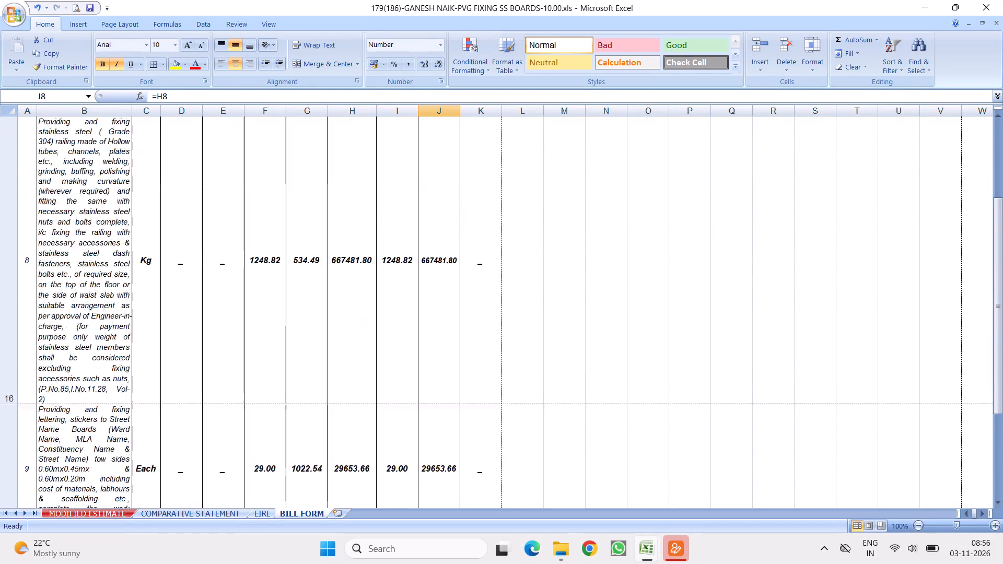
pyautogui.scroll(-1, 228, 263)
pyautogui.scroll(5, 232, 237)
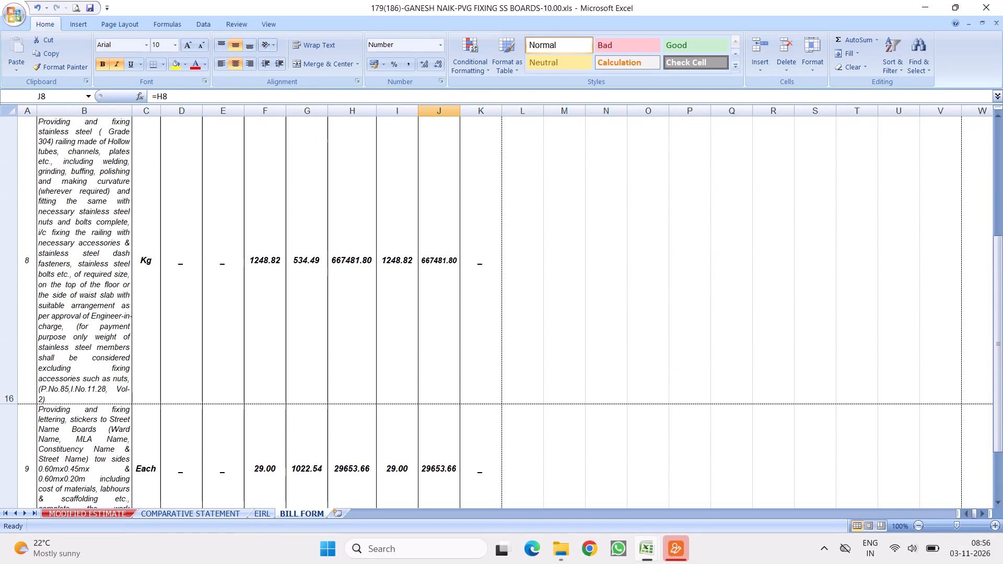
pyautogui.click(187, 300)
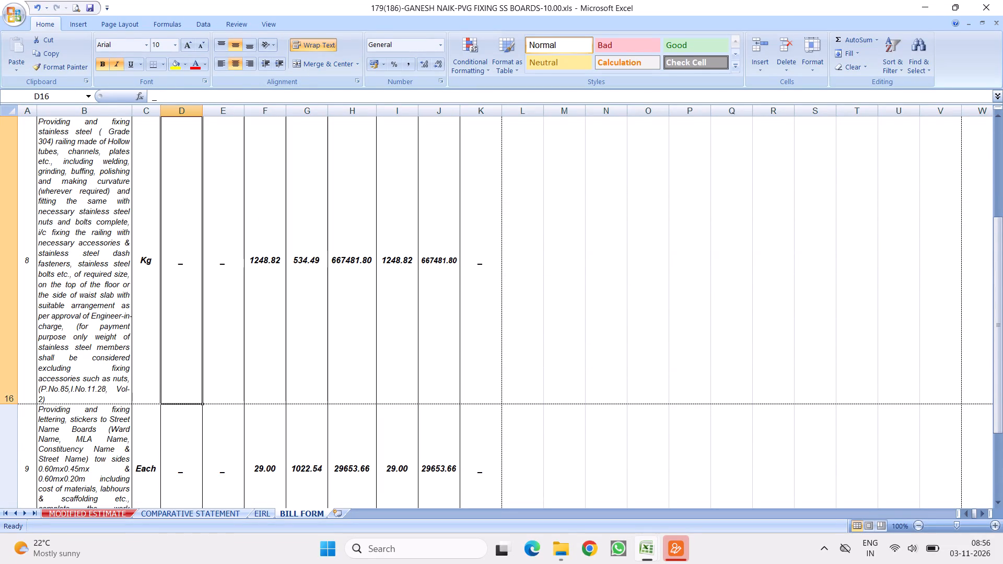
pyautogui.press('Down')
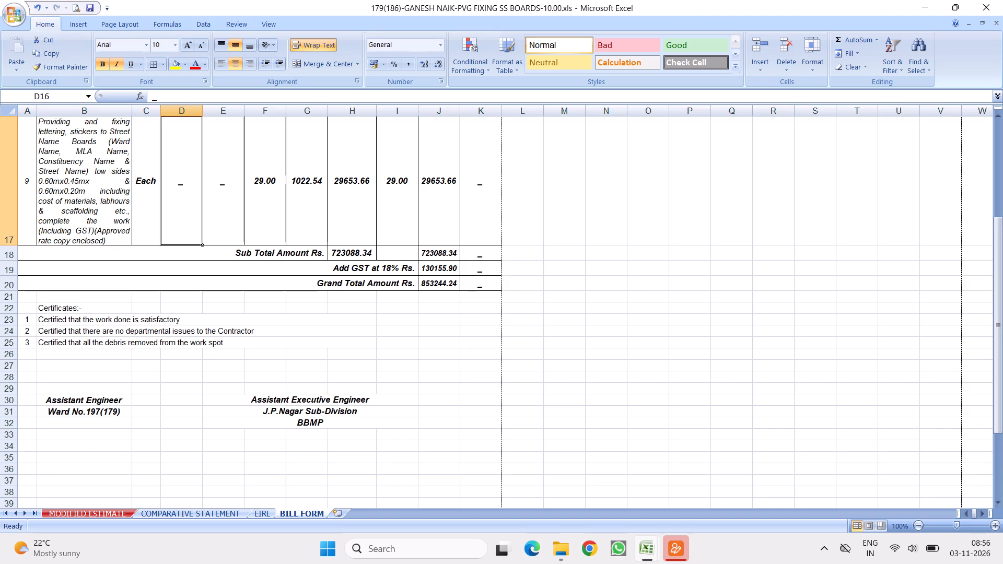
pyautogui.click(100, 192)
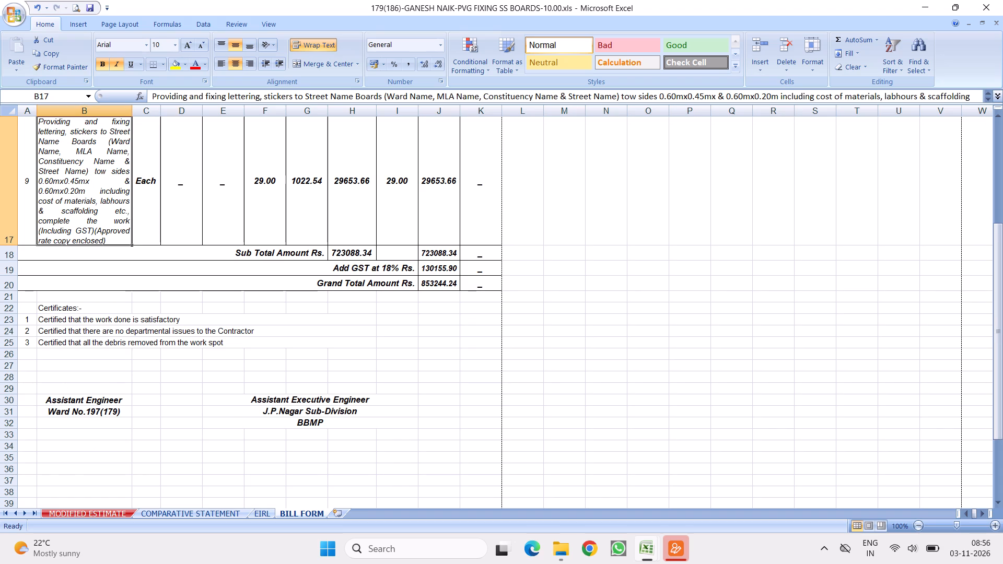
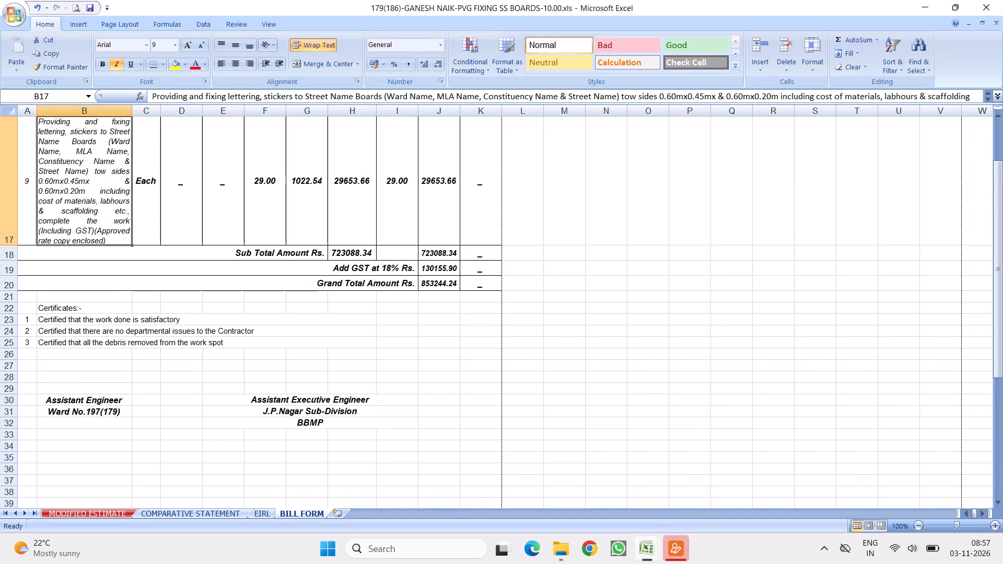
# Review the bill form from its title rows and item 1 down to the certificates and signature blocks.
pyautogui.scroll(9, 425, 203)
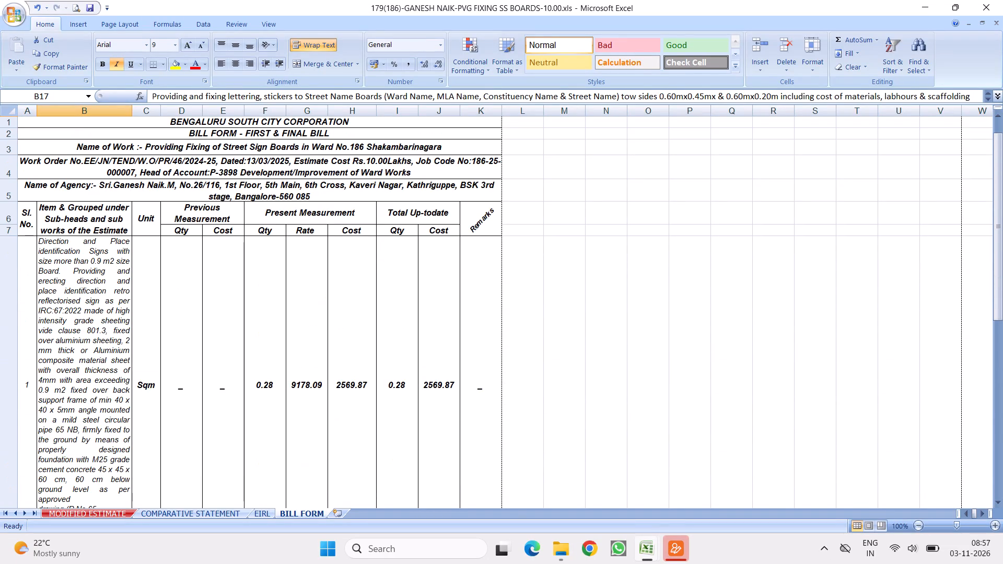
pyautogui.click(73, 312)
pyautogui.scroll(-4, 200, 320)
pyautogui.scroll(-4, 307, 354)
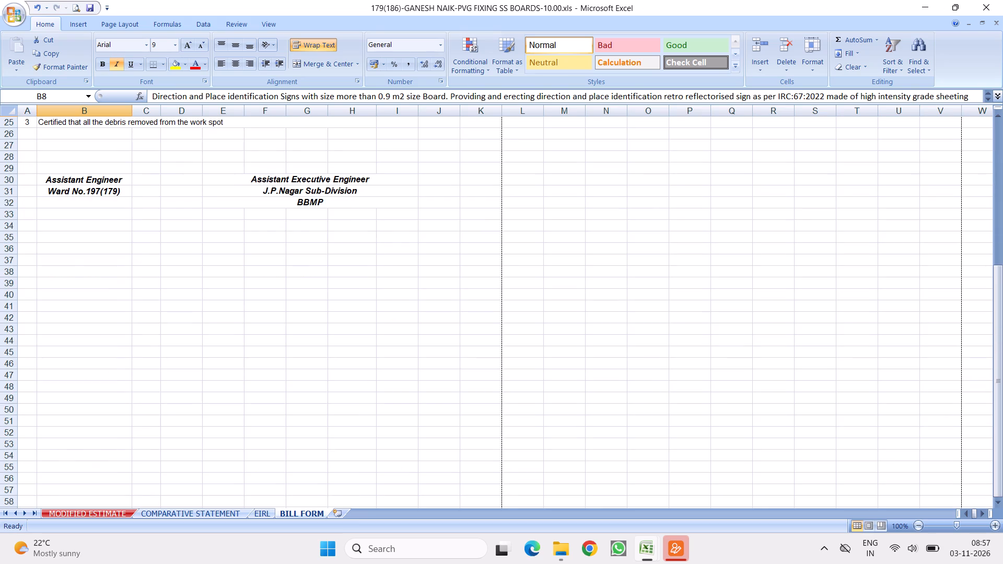
pyautogui.scroll(3, 343, 321)
pyautogui.scroll(-2, 349, 331)
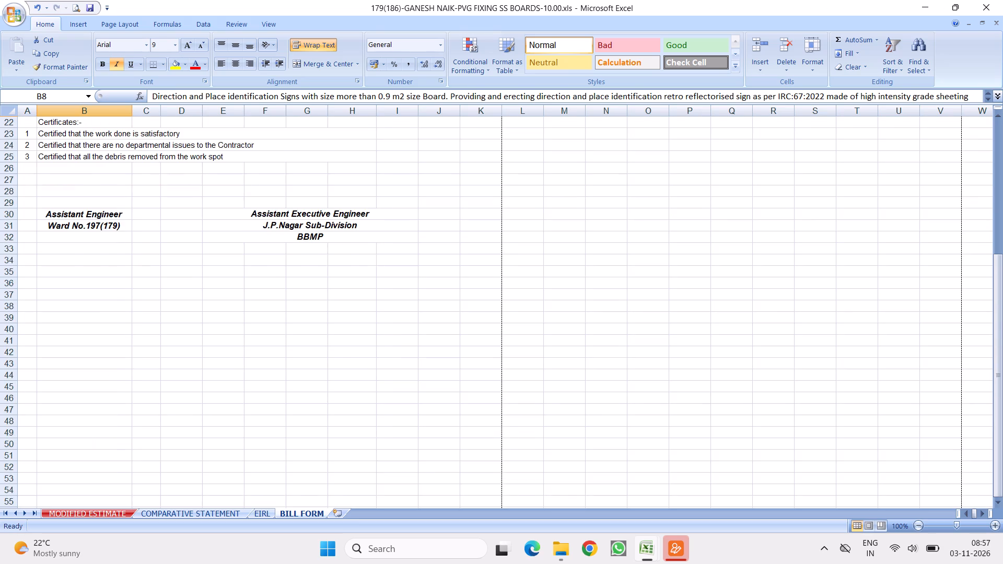
pyautogui.scroll(1, 345, 307)
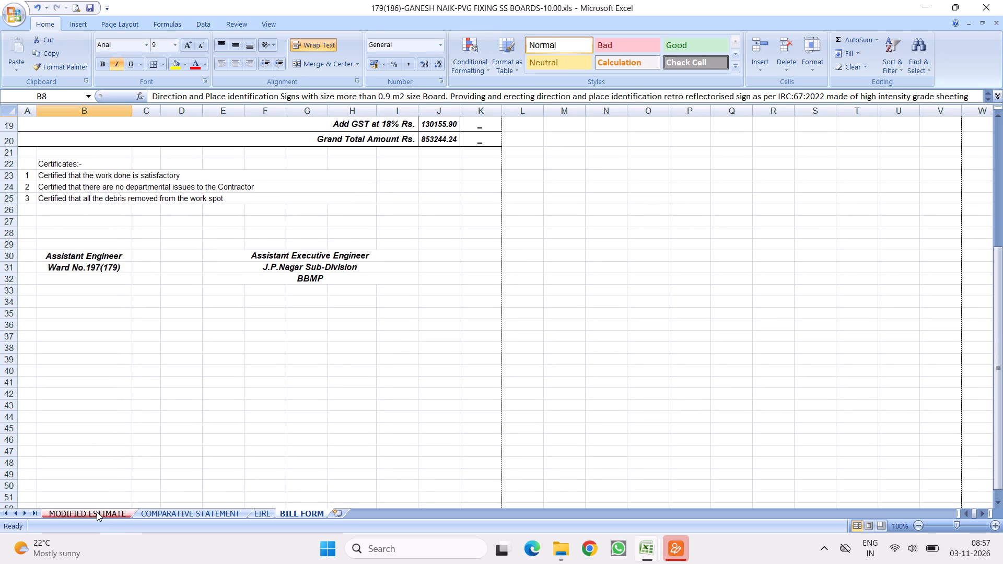
pyautogui.scroll(7, 279, 301)
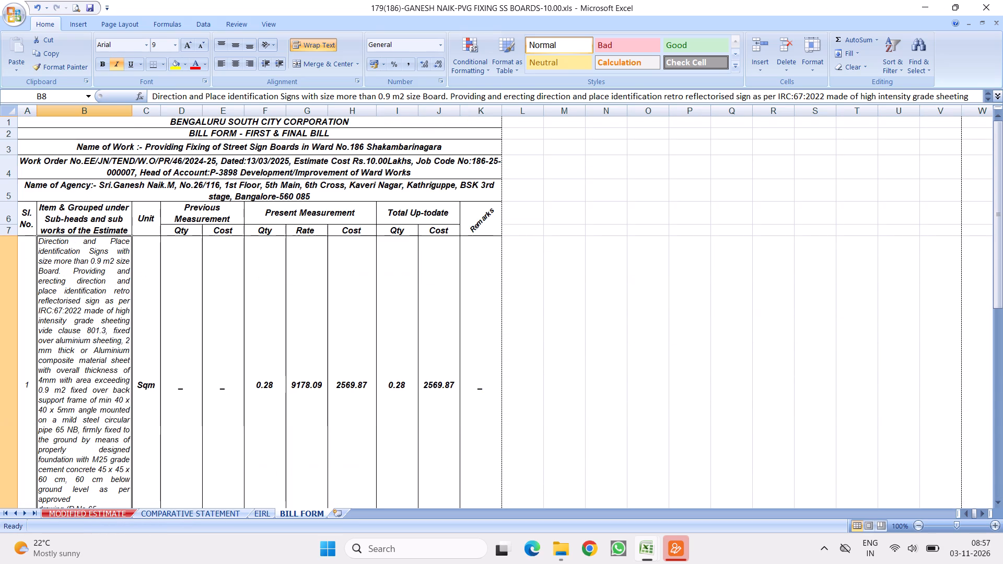
# Replace the linked present quantity of item 1 in F8 with the fixed value 0.28.
pyautogui.click(272, 401)
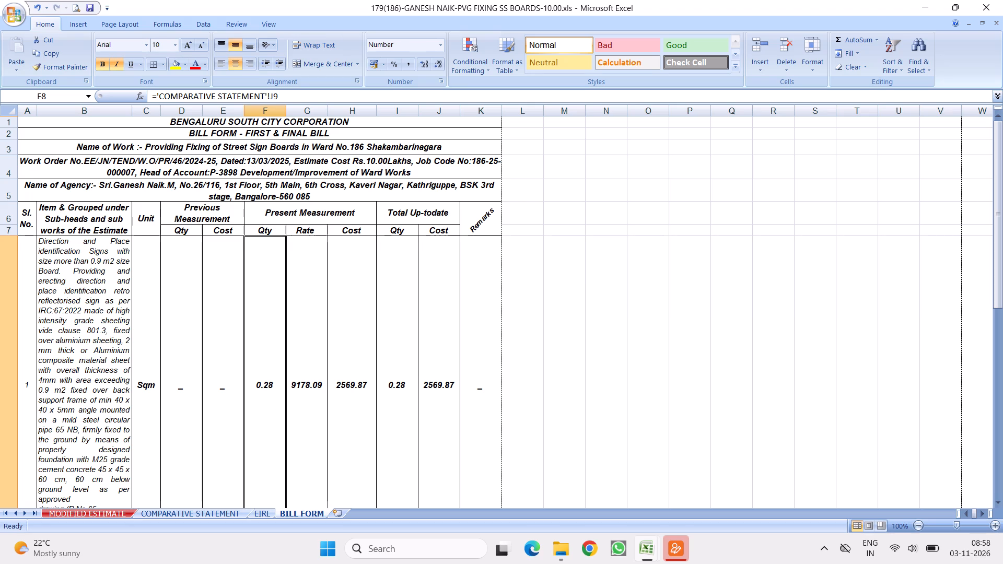
pyautogui.click(438, 370)
pyautogui.press('Return')
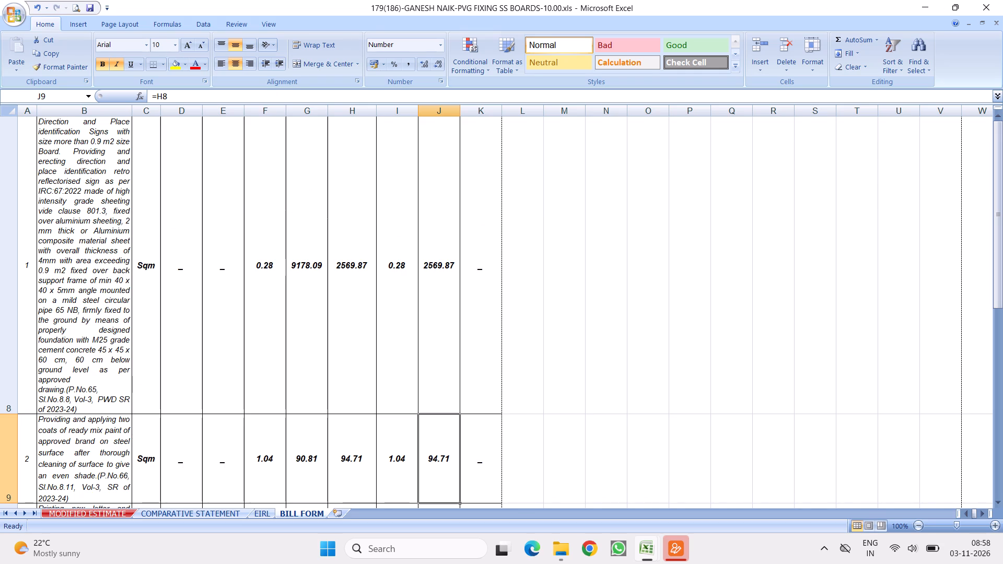
pyautogui.click(260, 294)
pyautogui.write('.28')
pyautogui.press('Return')
pyautogui.click(310, 269)
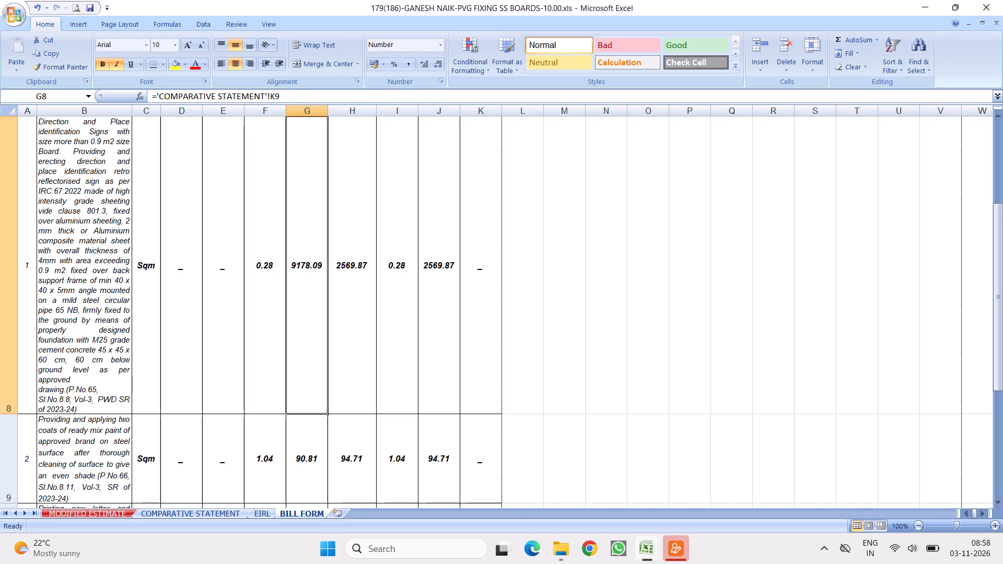
# Replace the linked present quantity of item 2 in F9 with the fixed value 1.04.
pyautogui.click(260, 451)
pyautogui.write('1.04')
pyautogui.click(320, 344)
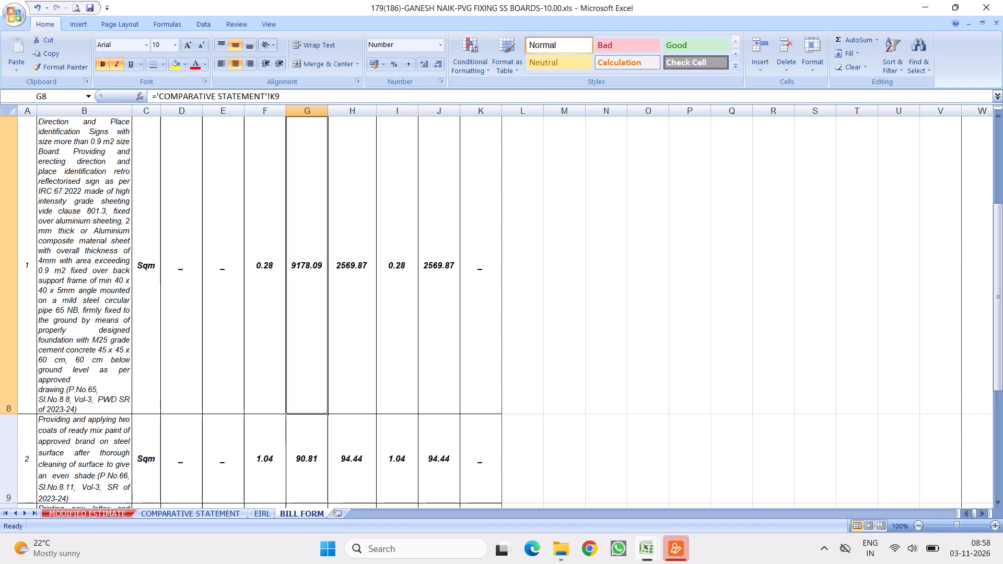
pyautogui.click(426, 448)
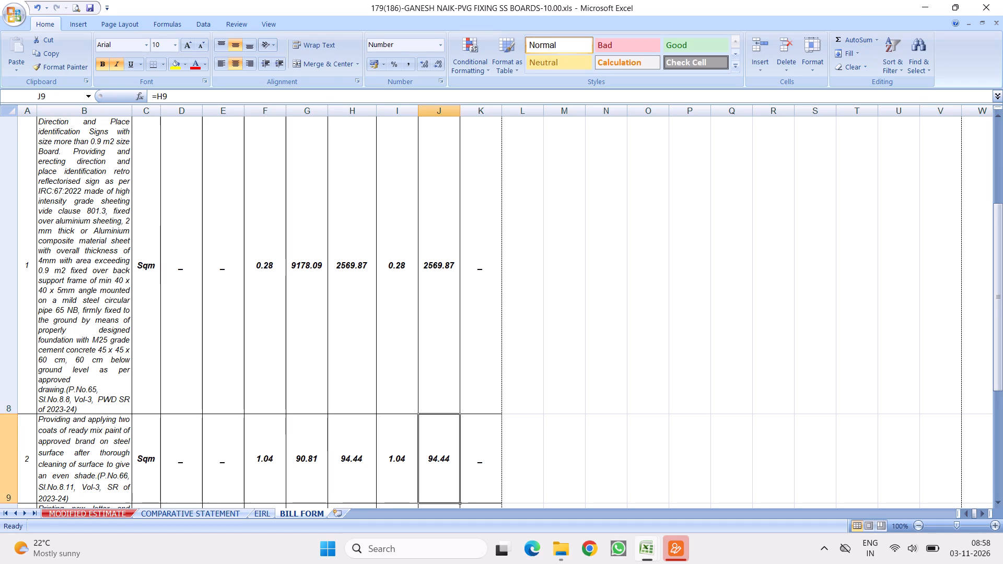
# Replace item 4's linked present quantity in F12 with 3.75 and its linked rate in G12 with 228.93.
pyautogui.press('Return')
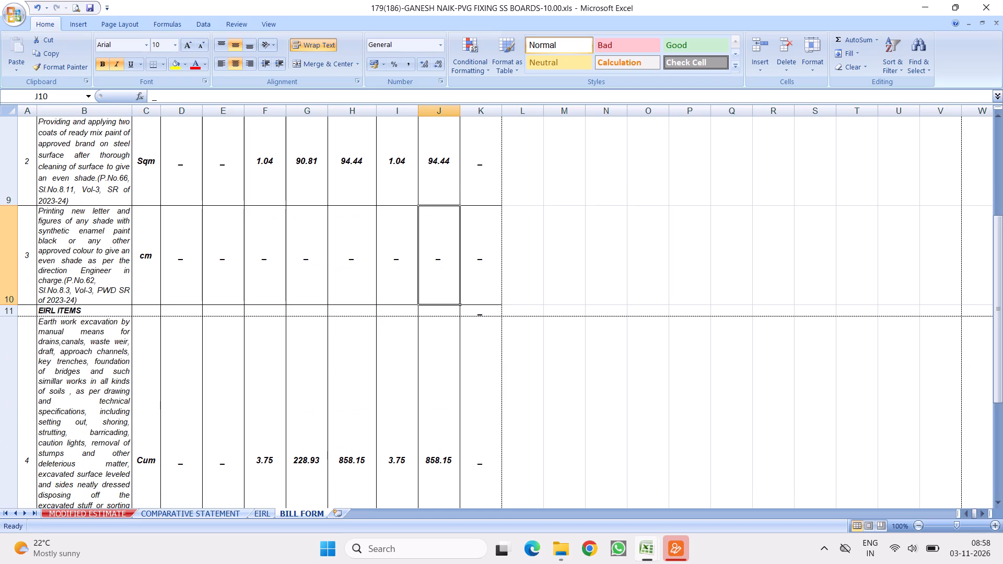
pyautogui.press('Return')
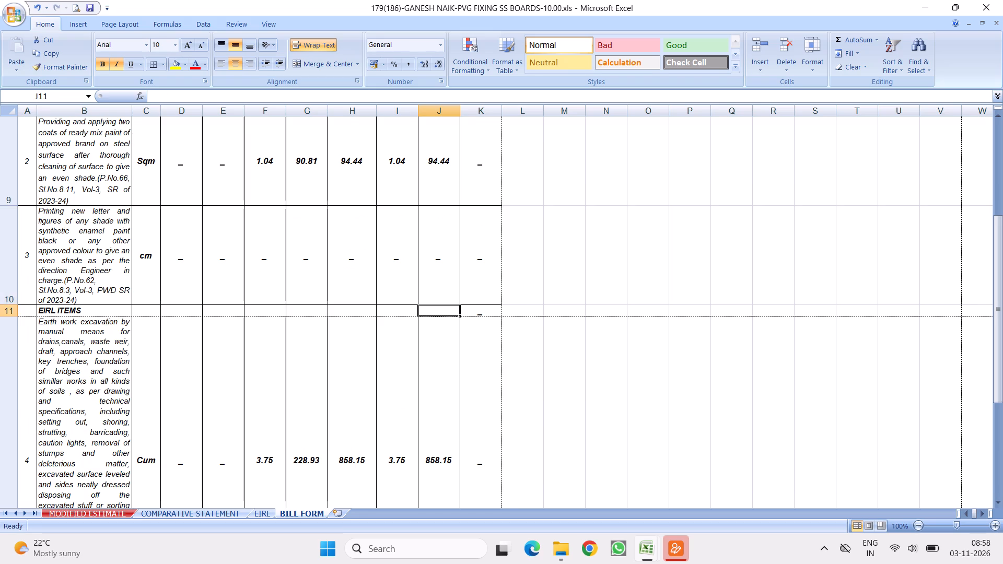
pyautogui.press('Return')
pyautogui.click(284, 306)
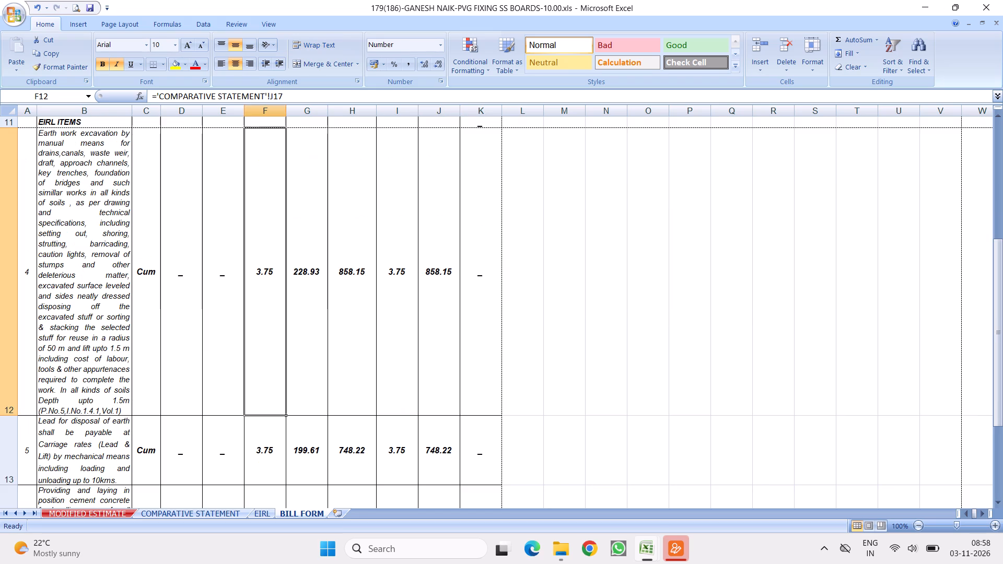
pyautogui.write('3.75')
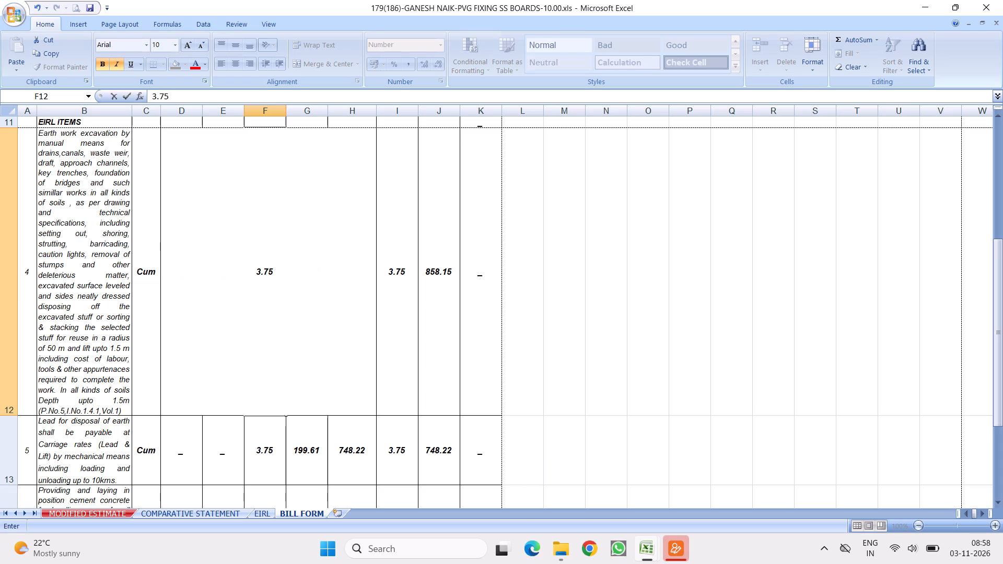
pyautogui.click(520, 333)
pyautogui.click(446, 278)
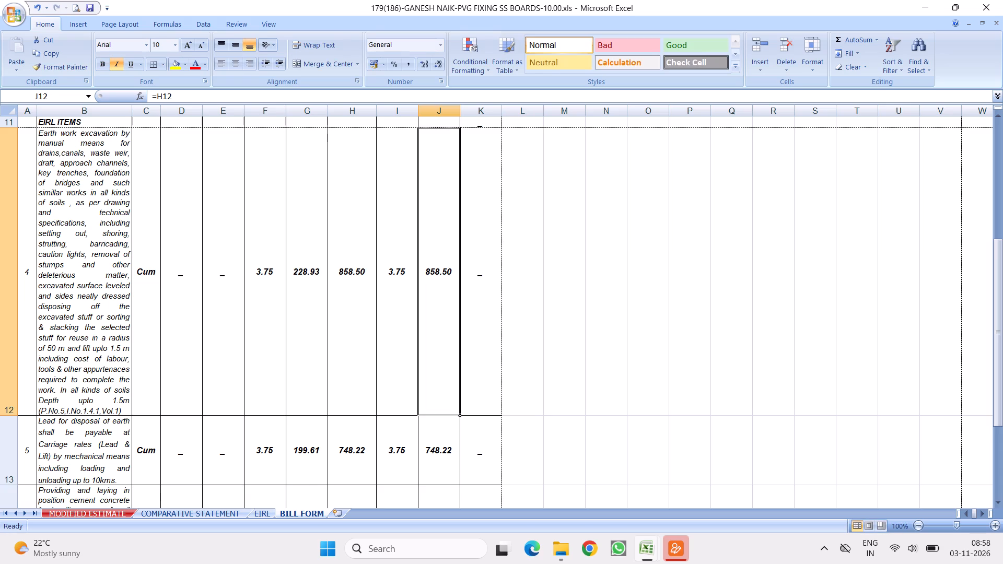
pyautogui.click(306, 281)
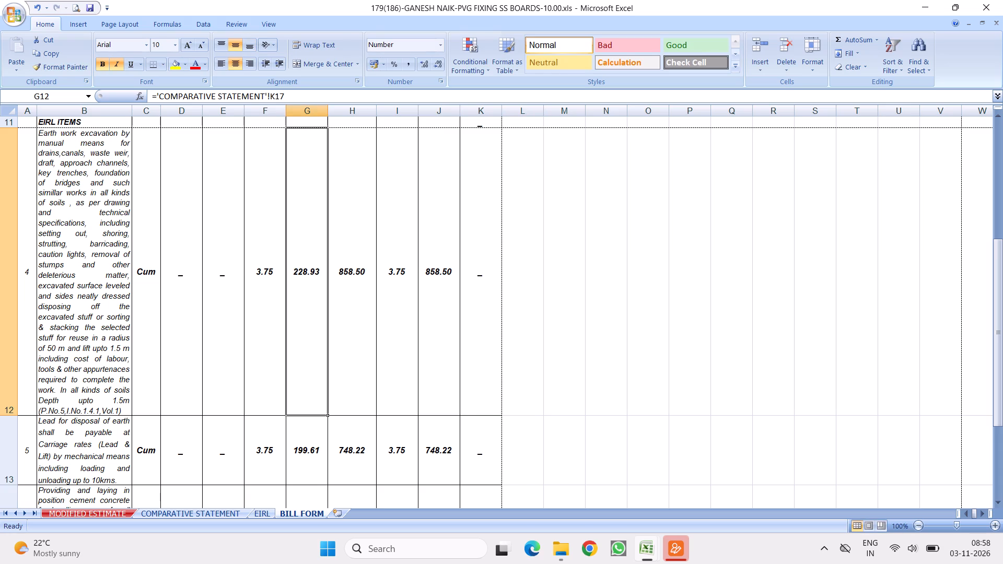
pyautogui.write('228.93')
pyautogui.press('Return')
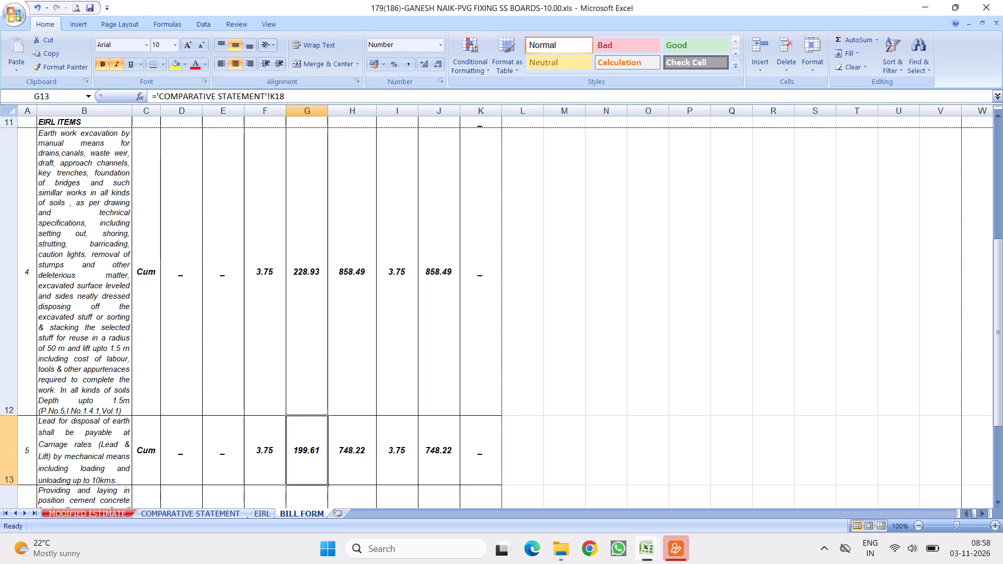
pyautogui.click(445, 305)
pyautogui.press('Return')
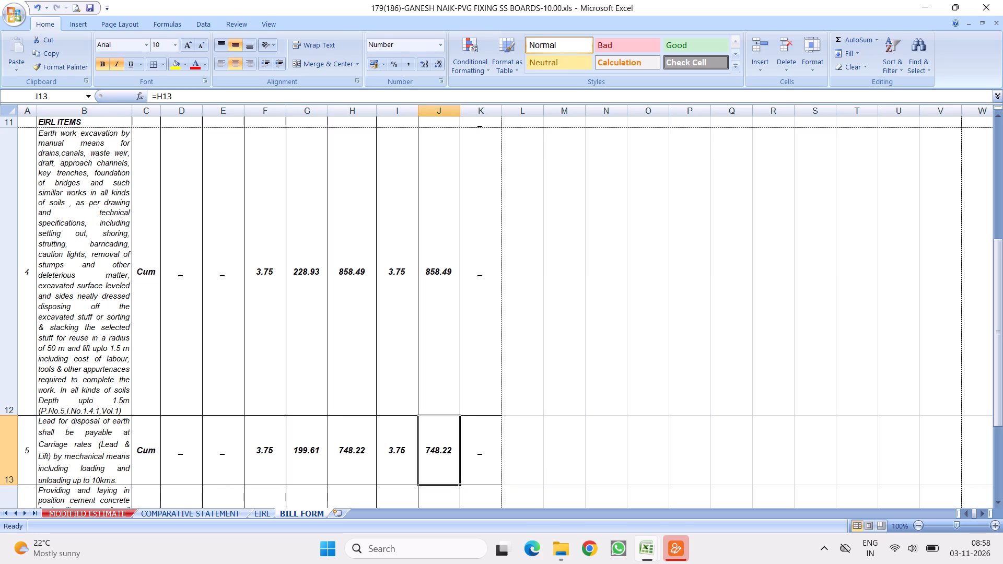
# Replace item 5's linked present quantity in F13 with 3.75 and its linked rate in G13 with 199.61.
pyautogui.click(269, 452)
pyautogui.write('3.75')
pyautogui.press('Return')
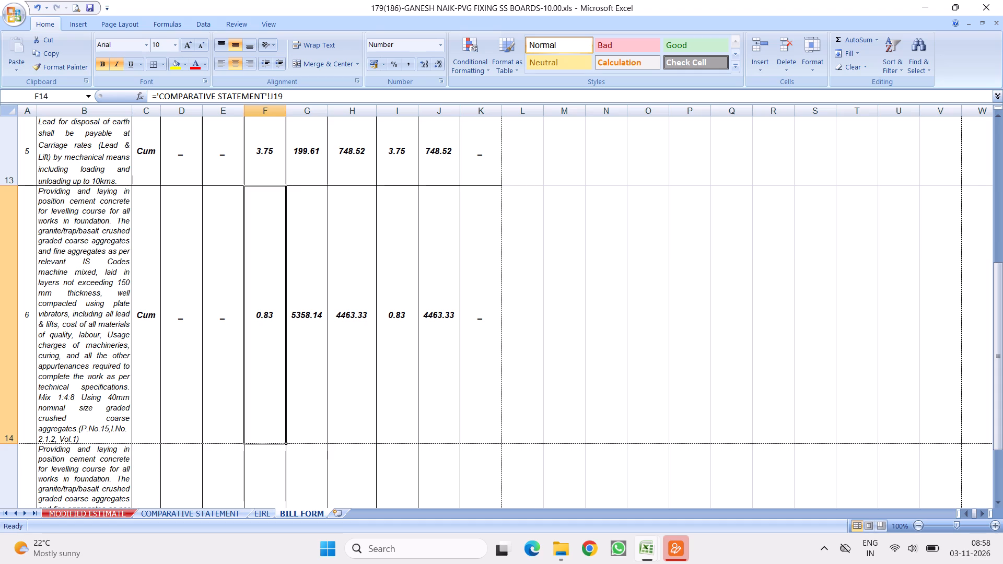
pyautogui.click(299, 157)
pyautogui.write('199.61')
pyautogui.press('Return')
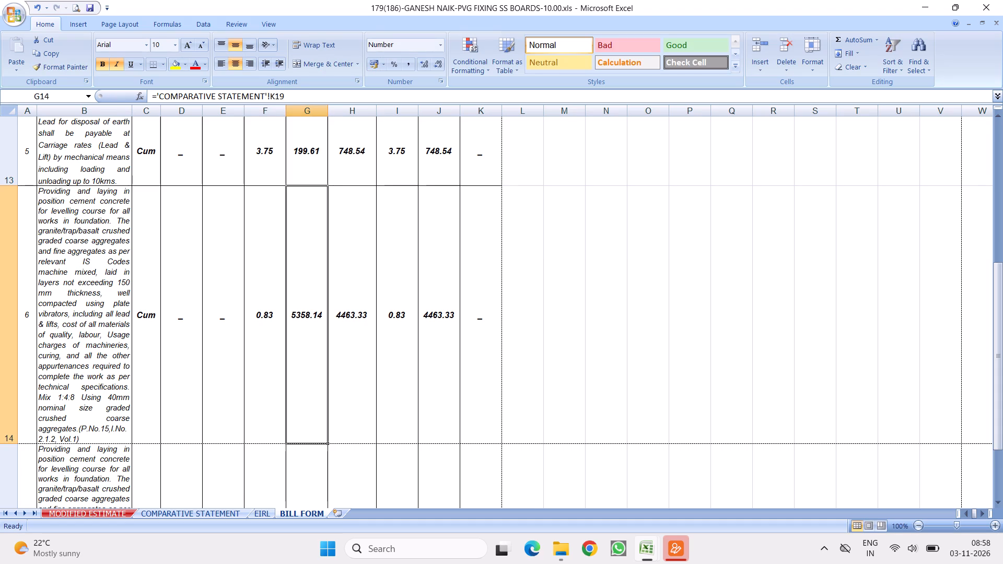
# Replace item 6's linked present quantity in F14 with 0.83 and its linked rate in G14 with 5358.14.
pyautogui.click(267, 332)
pyautogui.write('.83')
pyautogui.click(518, 316)
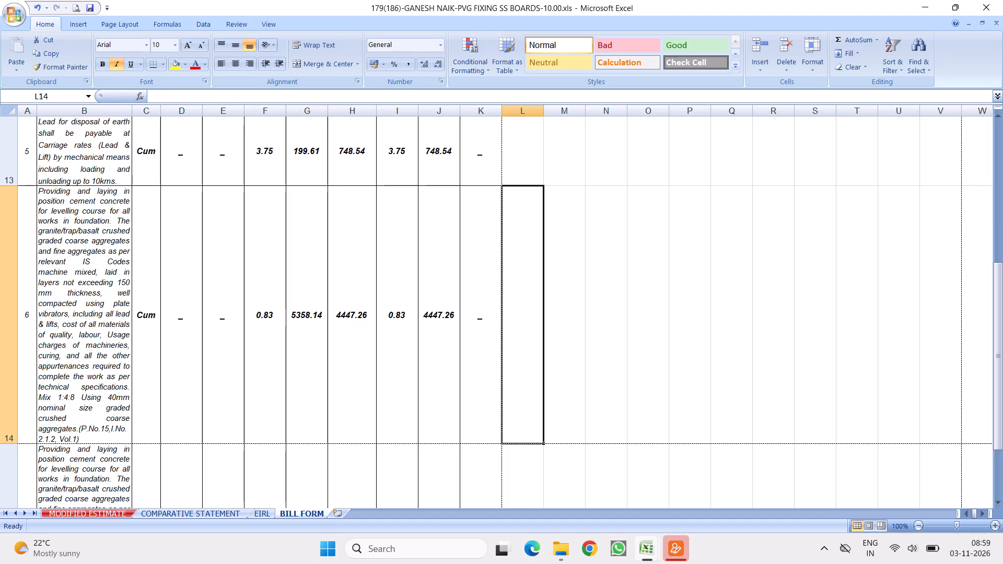
pyautogui.click(300, 315)
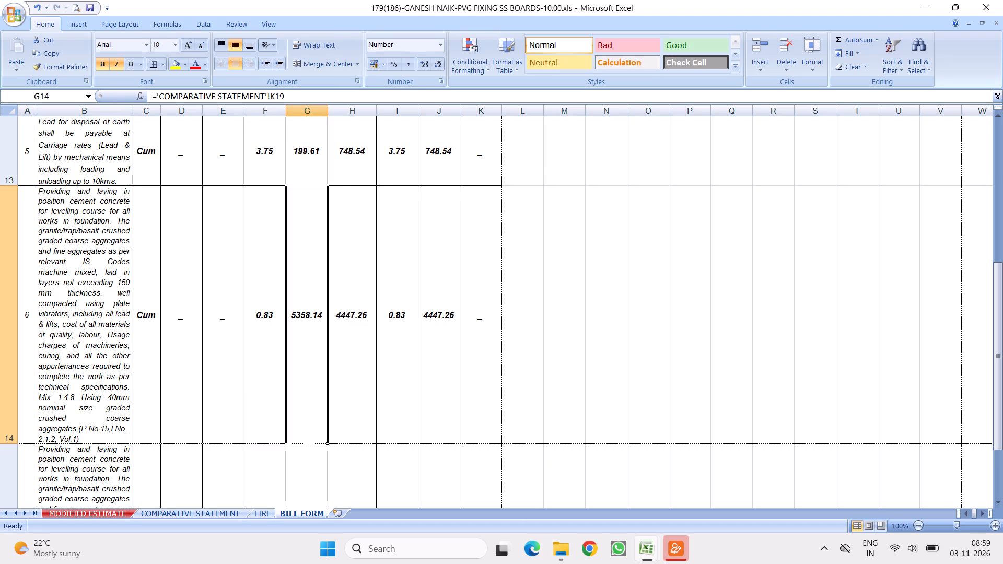
pyautogui.write('5358.14')
pyautogui.press('Return')
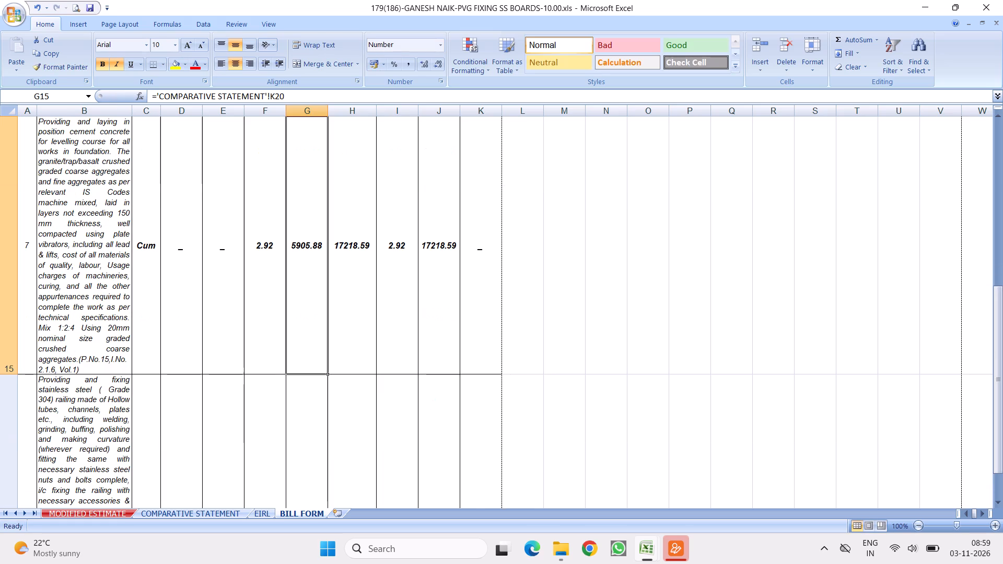
pyautogui.press('Up')
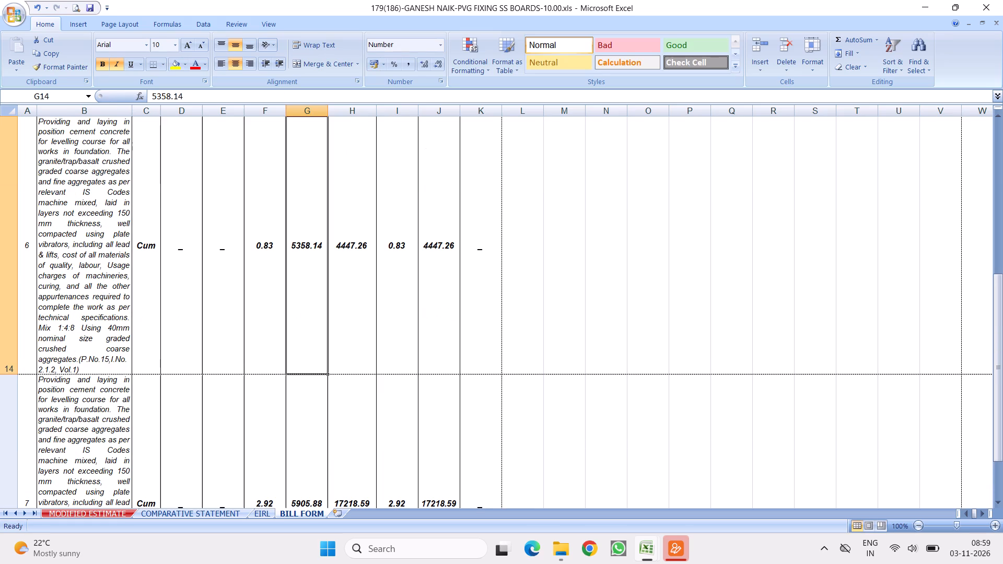
pyautogui.click(436, 252)
pyautogui.press('Return')
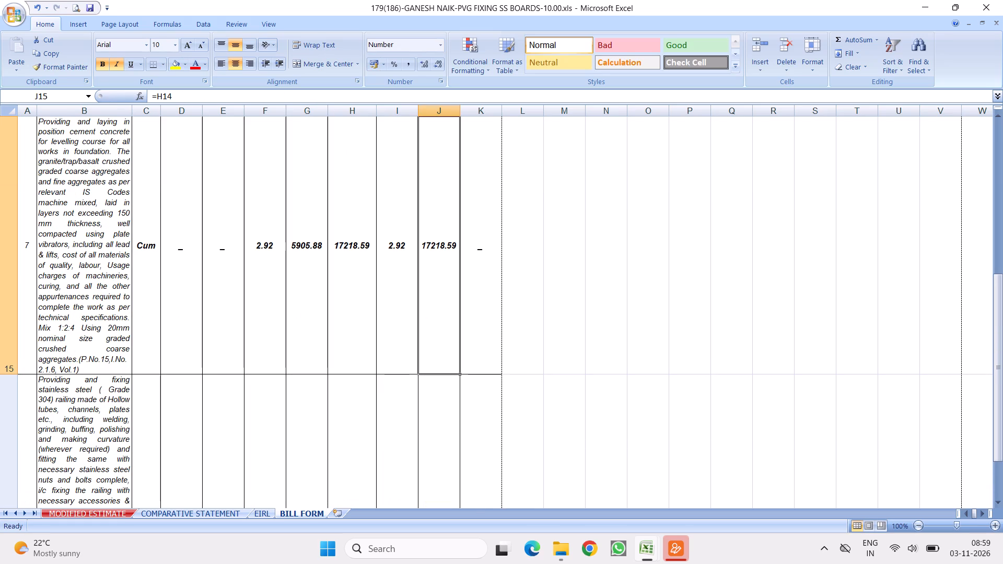
# Replace item 7's linked present quantity in F15 with 2.92 and its linked rate in G15 with 5905.88.
pyautogui.click(255, 244)
pyautogui.write('2.92')
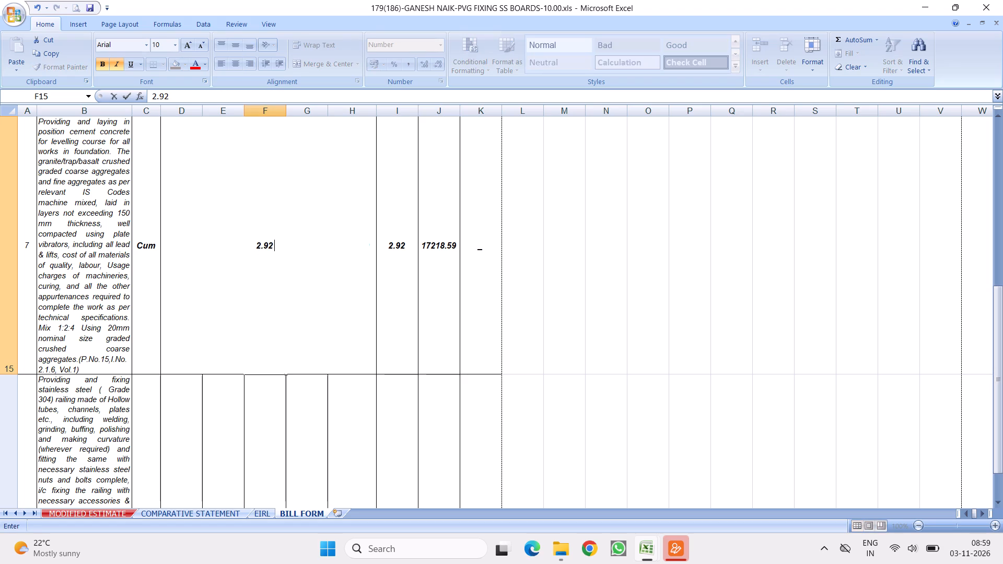
pyautogui.click(566, 295)
pyautogui.click(309, 259)
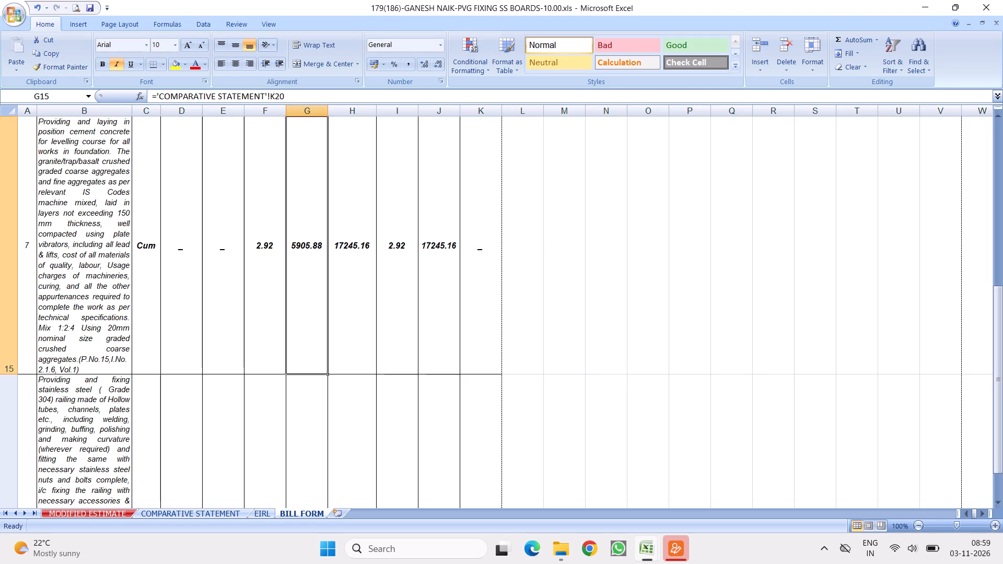
pyautogui.write('5905.88')
pyautogui.click(621, 243)
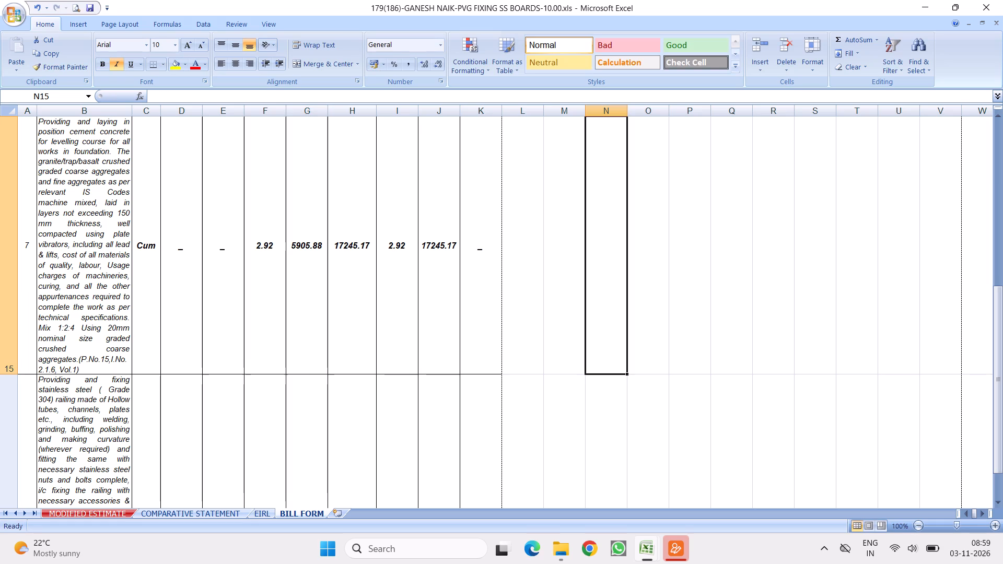
pyautogui.click(449, 254)
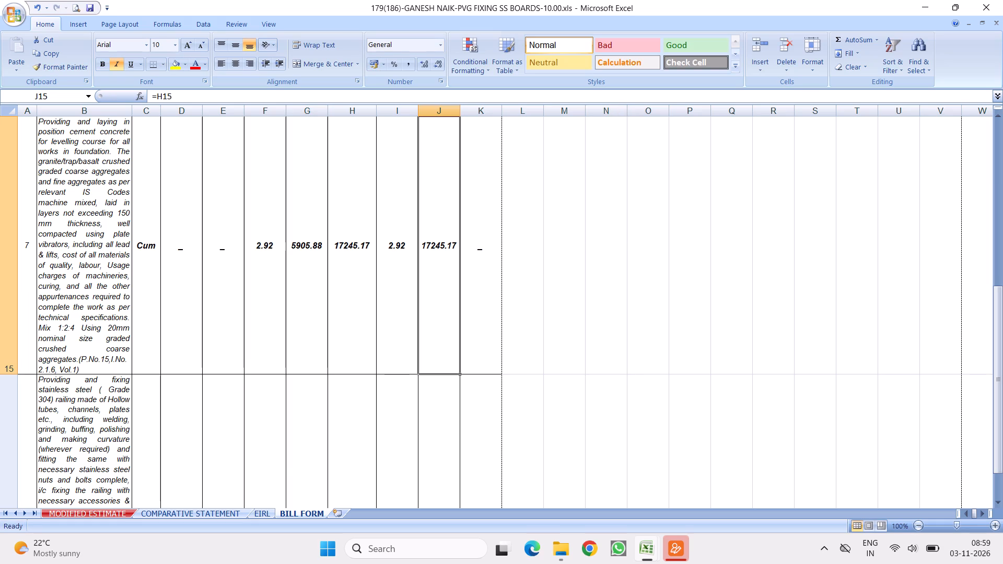
pyautogui.press('Return')
# Replace item 8's linked present quantity in F16 with 1248.82 and its linked rate in G16 with 534.49.
pyautogui.moveTo(268, 263); pyautogui.dragTo(268, 268)
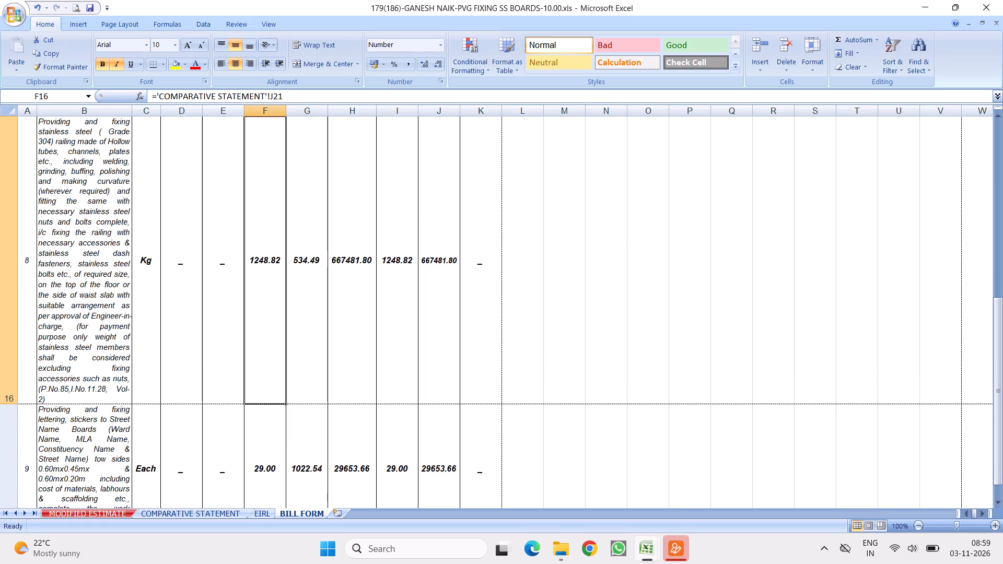
pyautogui.write('12')
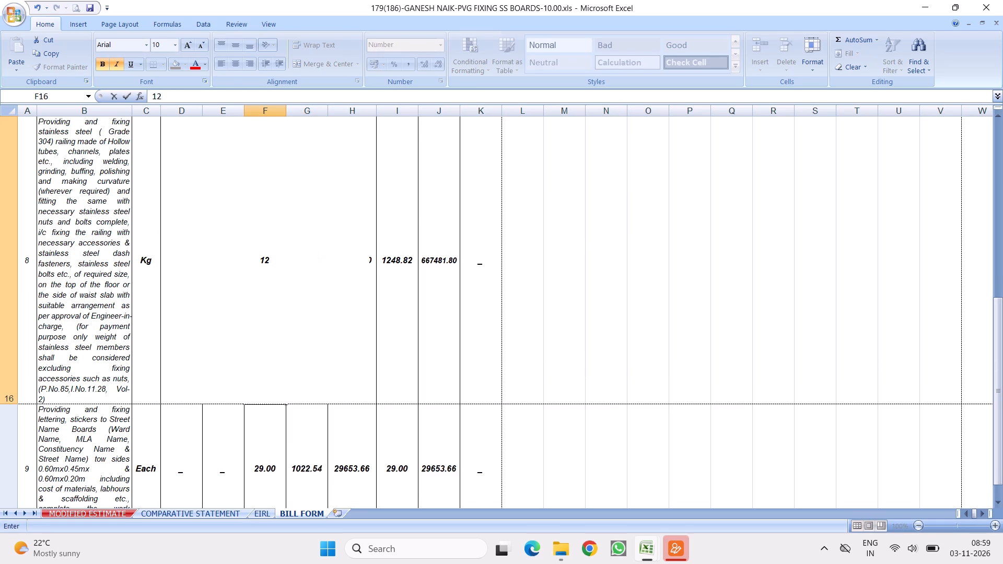
pyautogui.write('48.82')
pyautogui.press('Return')
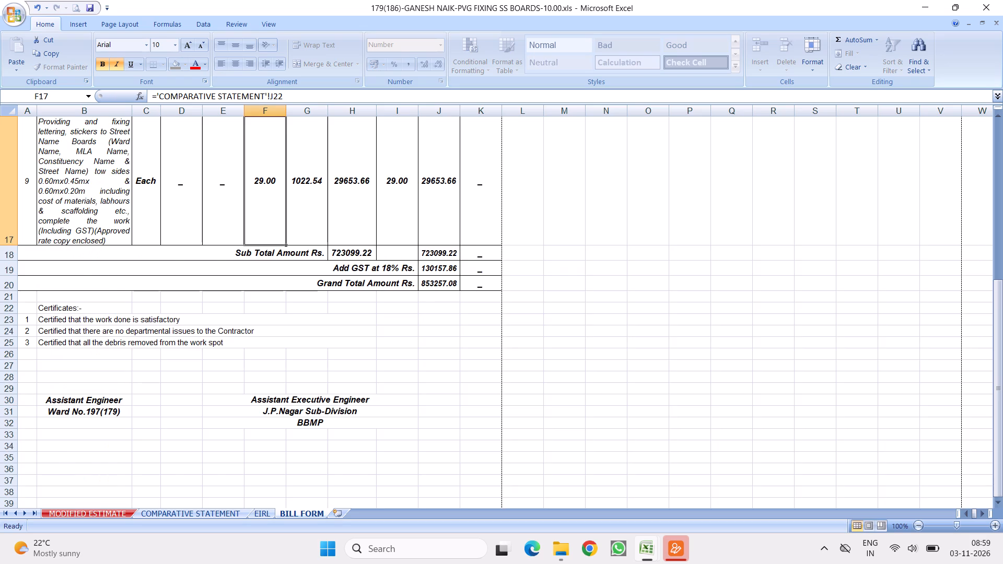
pyautogui.press('Up')
pyautogui.click(303, 274)
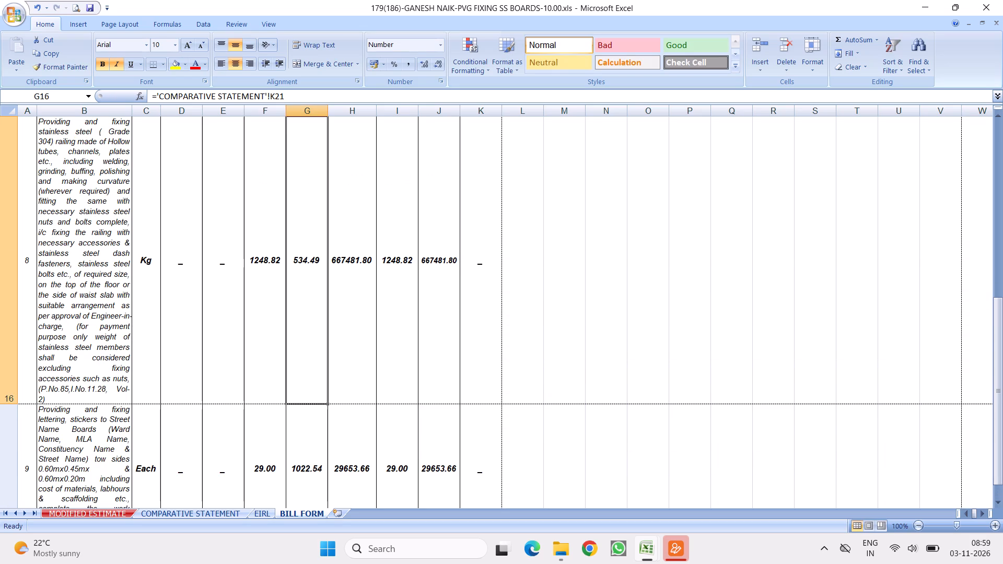
pyautogui.write('534.')
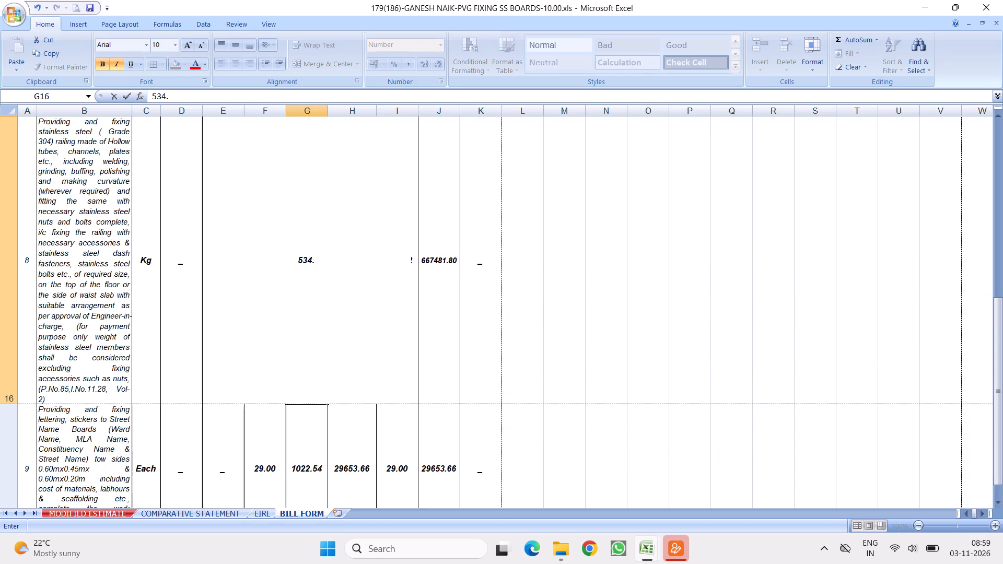
pyautogui.write('49')
pyautogui.click(571, 265)
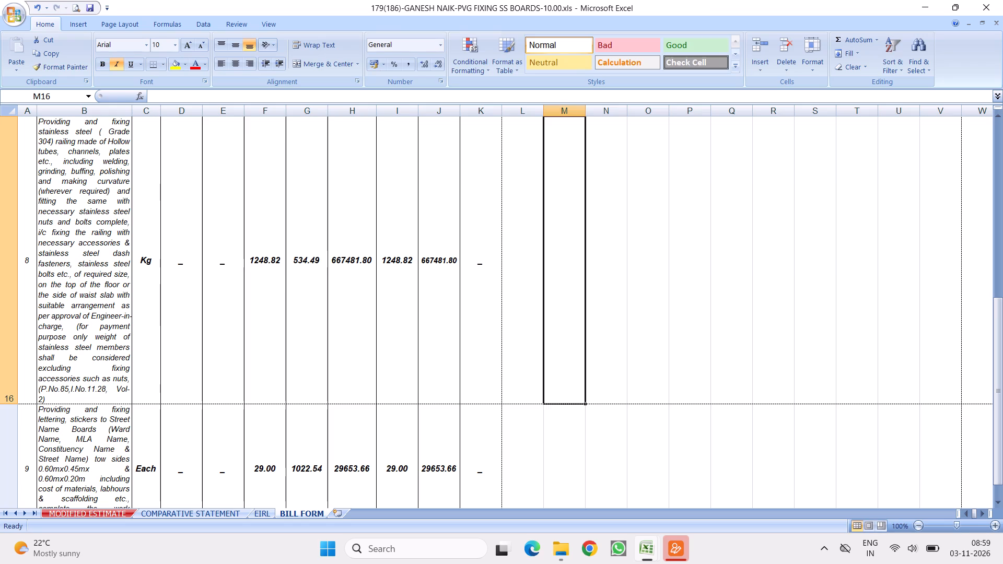
# Replace item 9's linked present quantity in F17 with 29 and its linked rate in G17 with 1022.54.
pyautogui.click(449, 280)
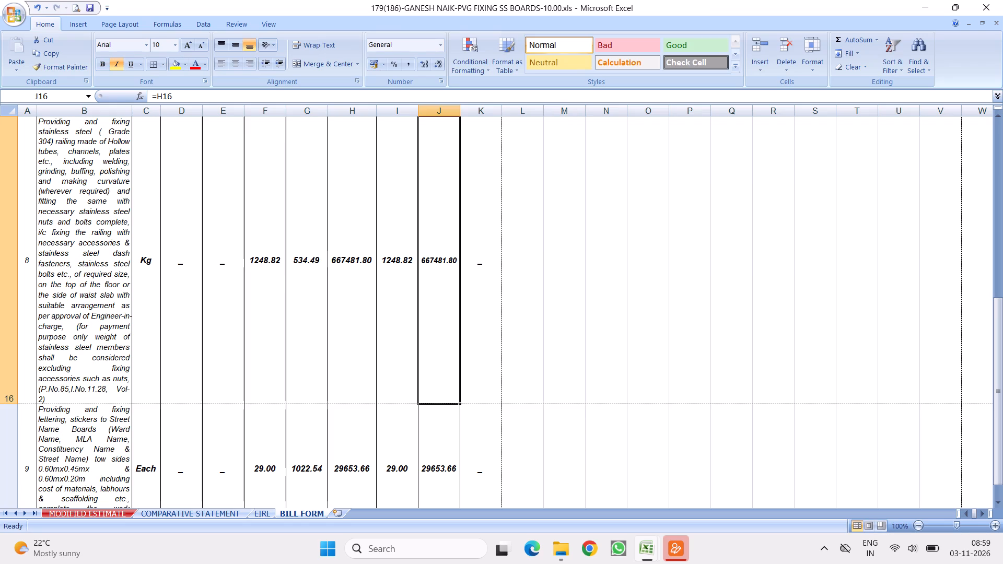
pyautogui.click(276, 464)
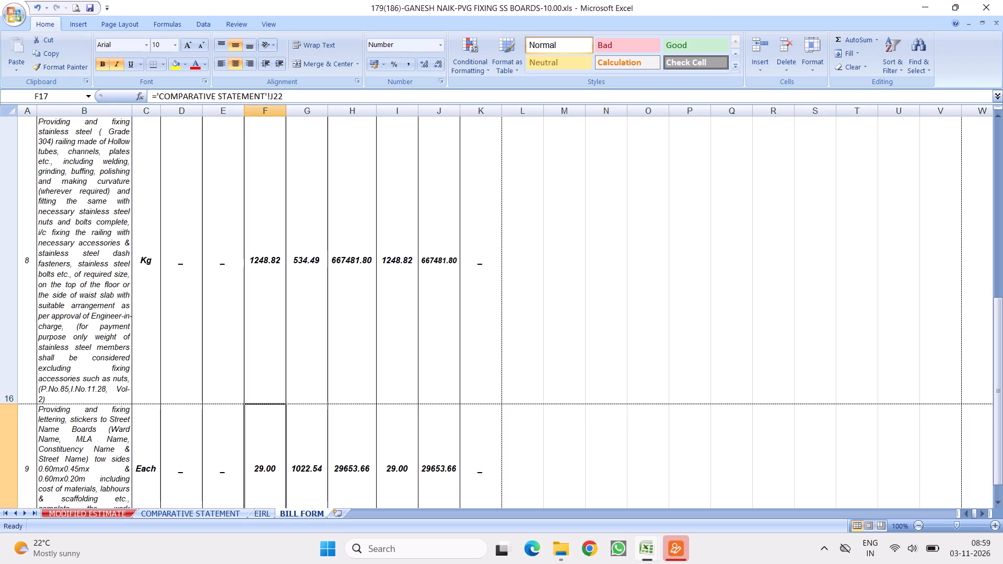
pyautogui.write('29')
pyautogui.press('Right')
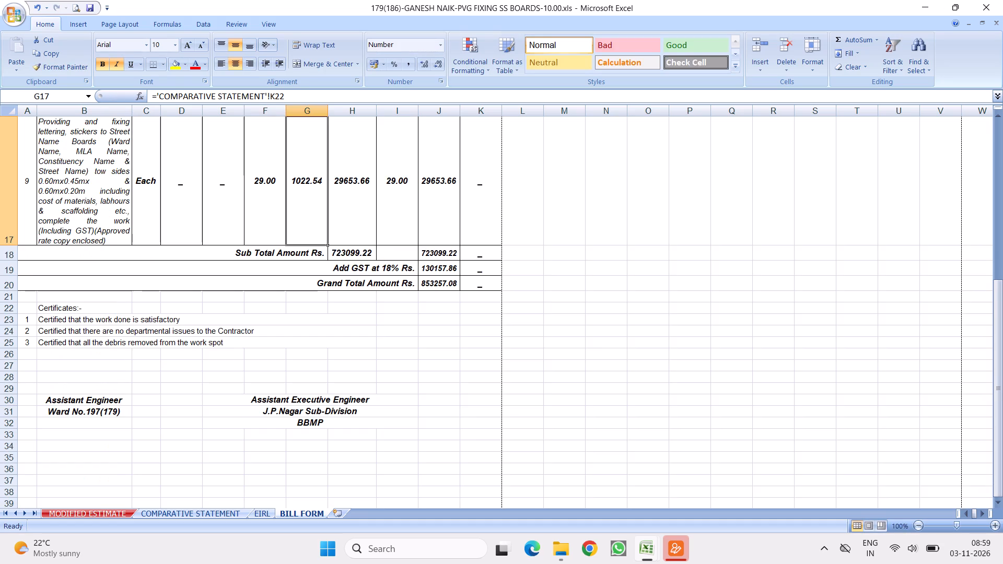
pyautogui.write('1022.54')
pyautogui.click(587, 321)
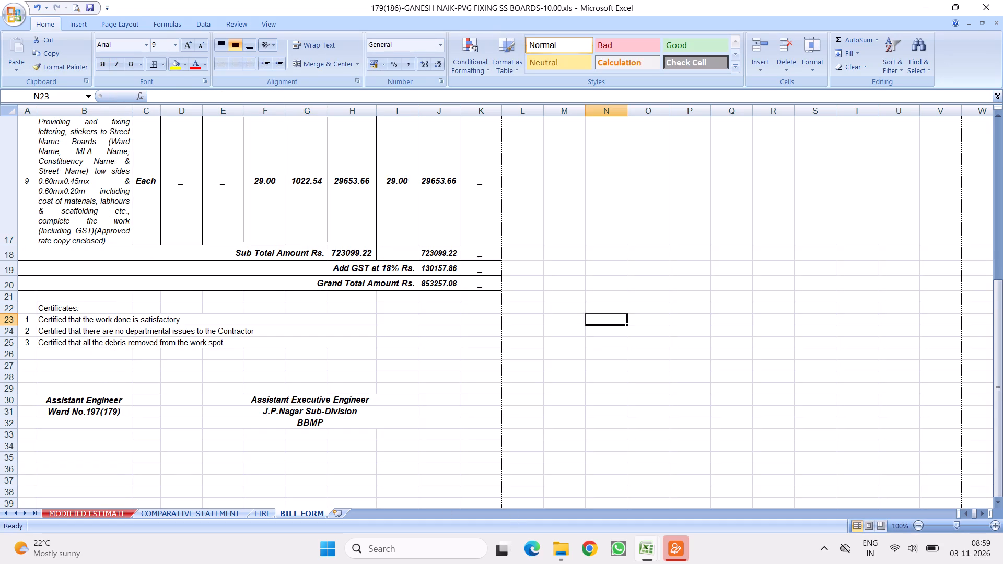
# Replace item 1's linked present rate in G8 with 9178.09.
pyautogui.scroll(7, 329, 264)
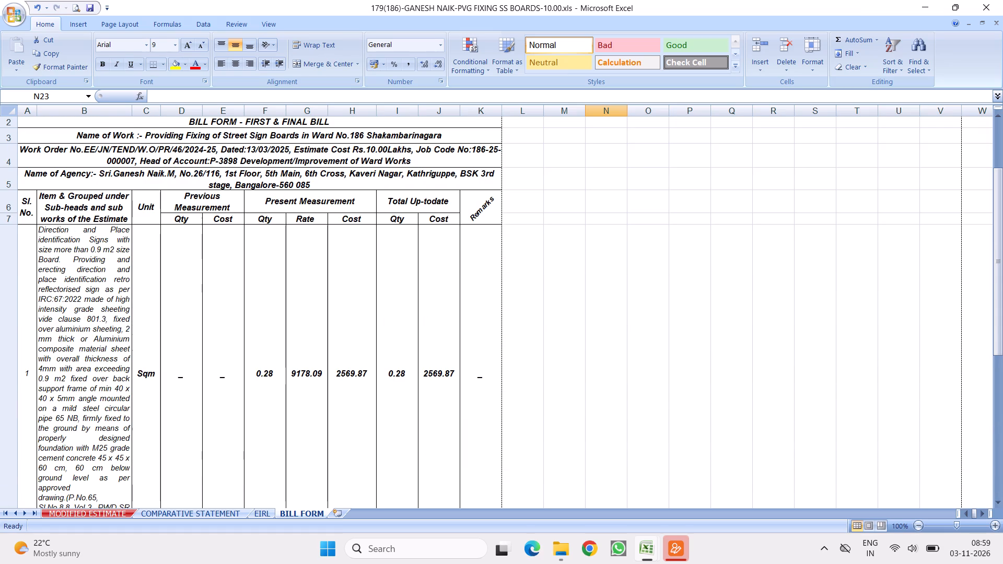
pyautogui.click(311, 363)
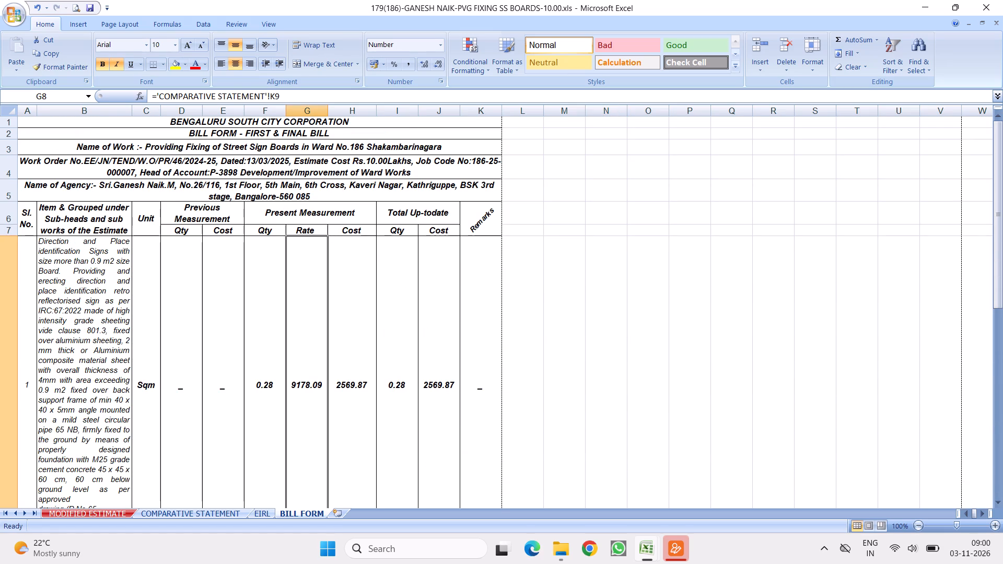
pyautogui.write('9178')
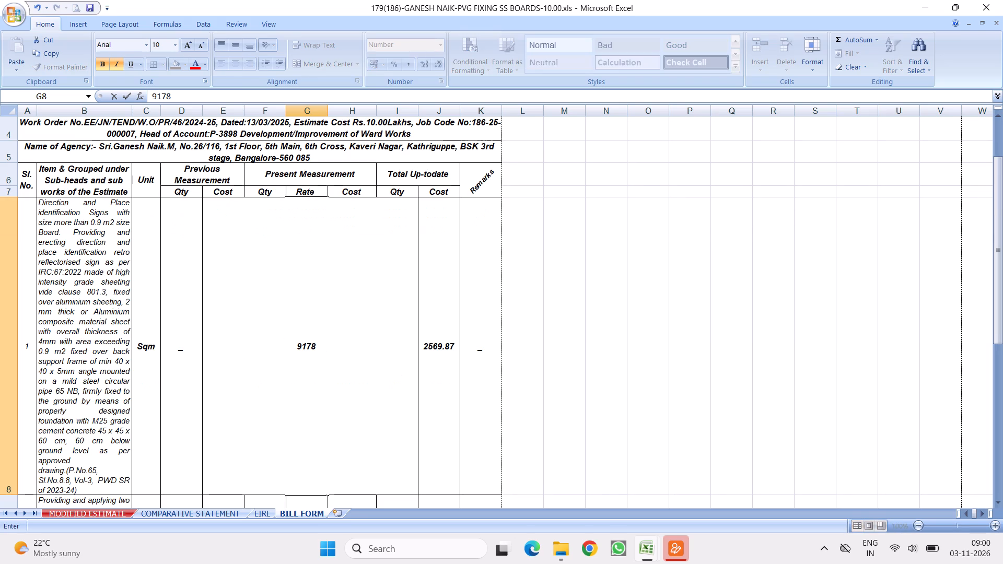
pyautogui.write('.09')
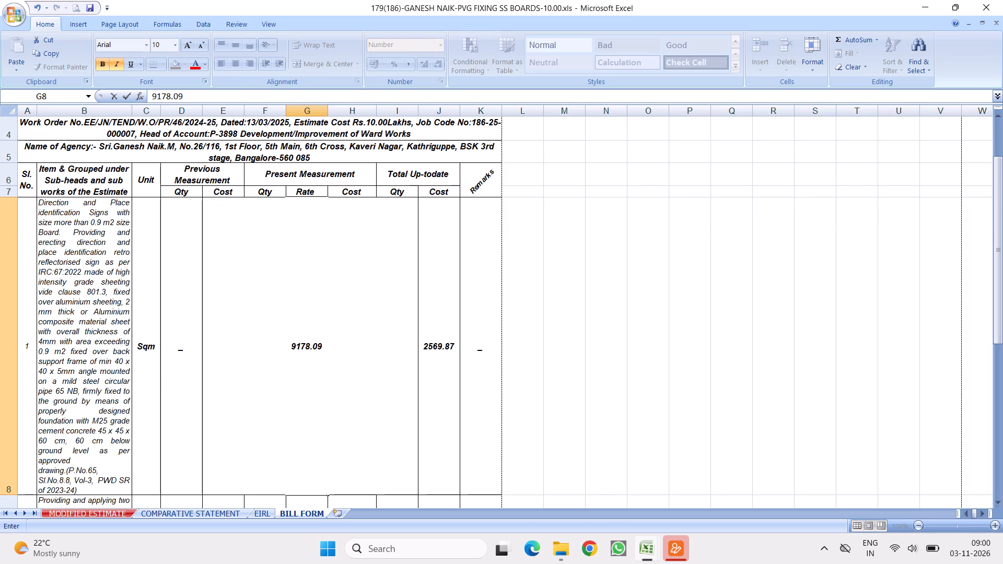
pyautogui.click(685, 363)
pyautogui.click(306, 354)
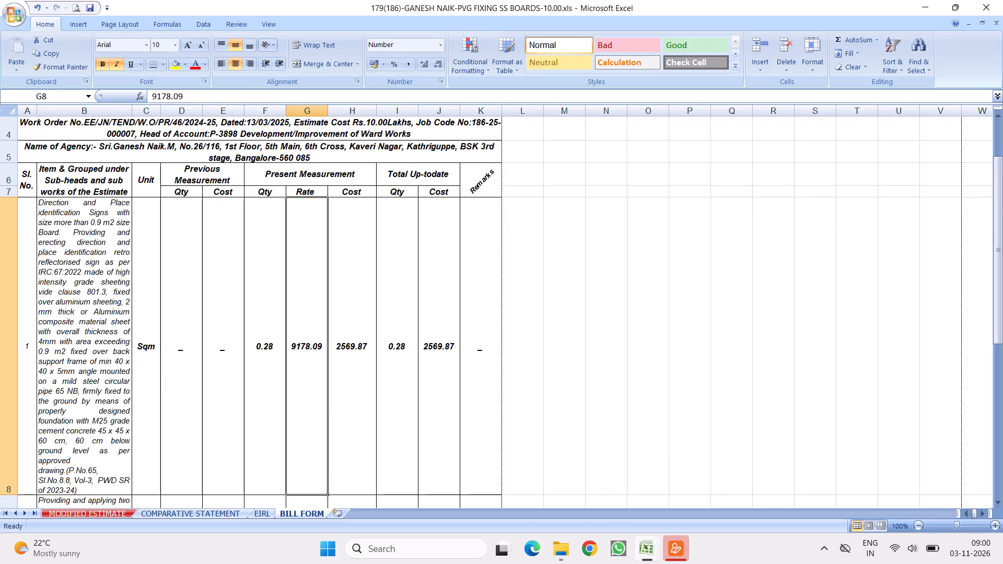
# Set item 2's present rate in G9 to the fixed value 90.81.
pyautogui.press('Return')
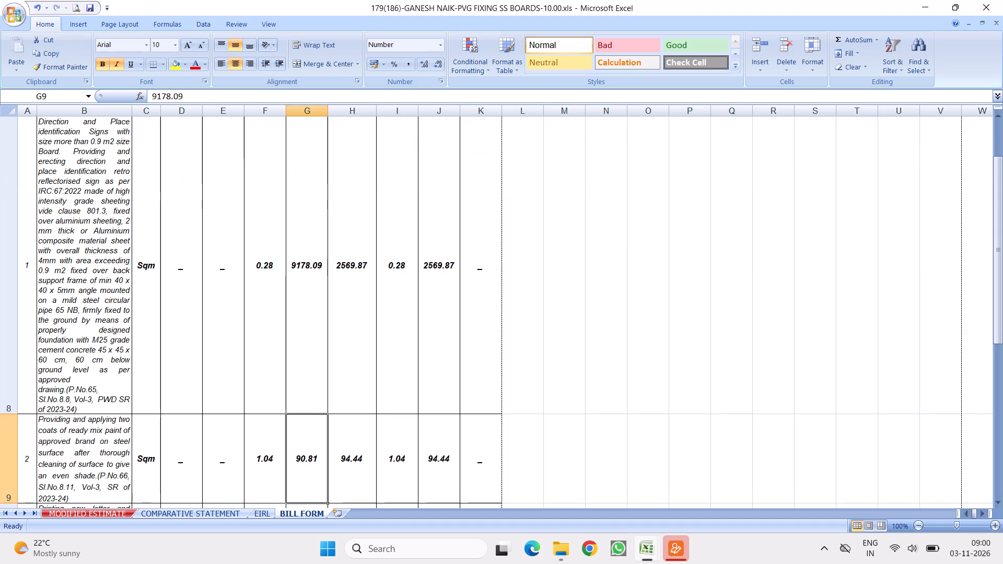
pyautogui.write('90.81')
pyautogui.press('Return')
# Check the present rates in column G down to item 9 and back up to item 1 for remaining links.
pyautogui.press('Return')
pyautogui.press('Return')
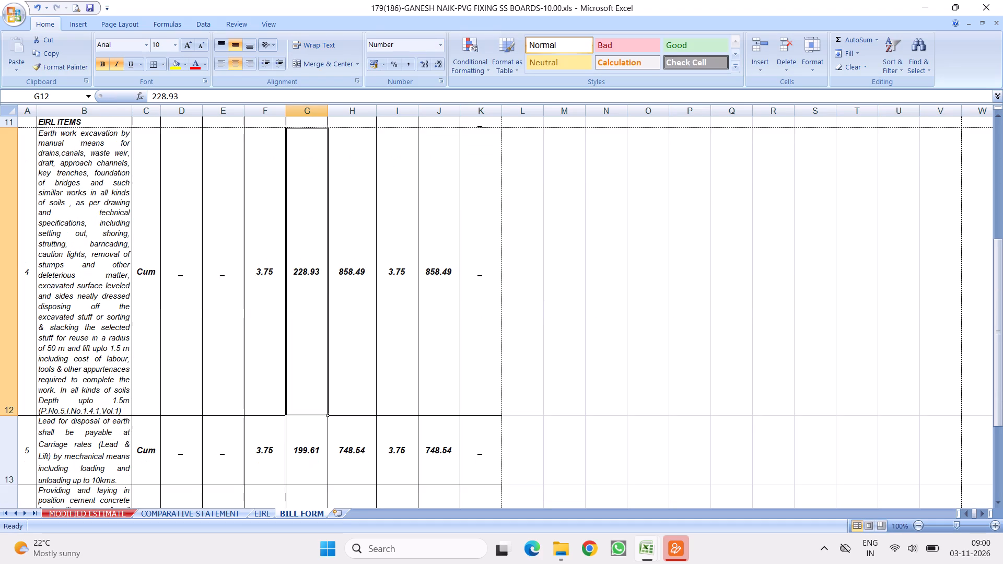
pyautogui.press('Return')
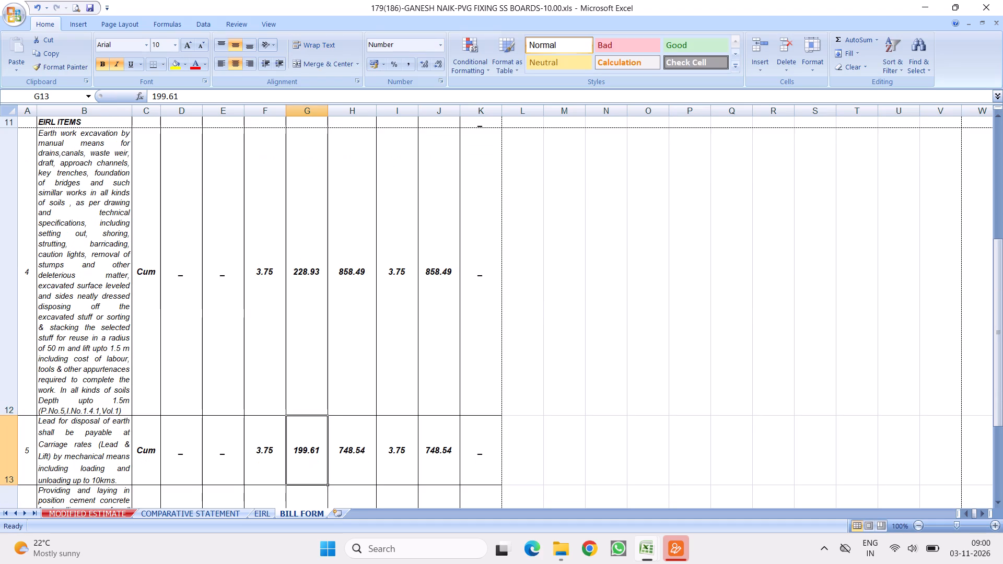
pyautogui.press('Return')
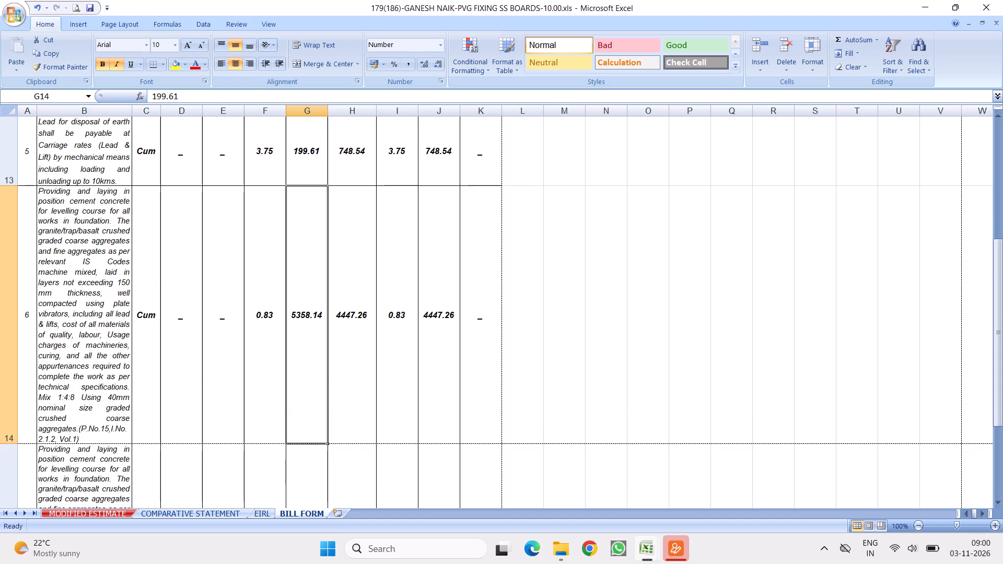
pyautogui.press('Return')
pyautogui.press('Return')
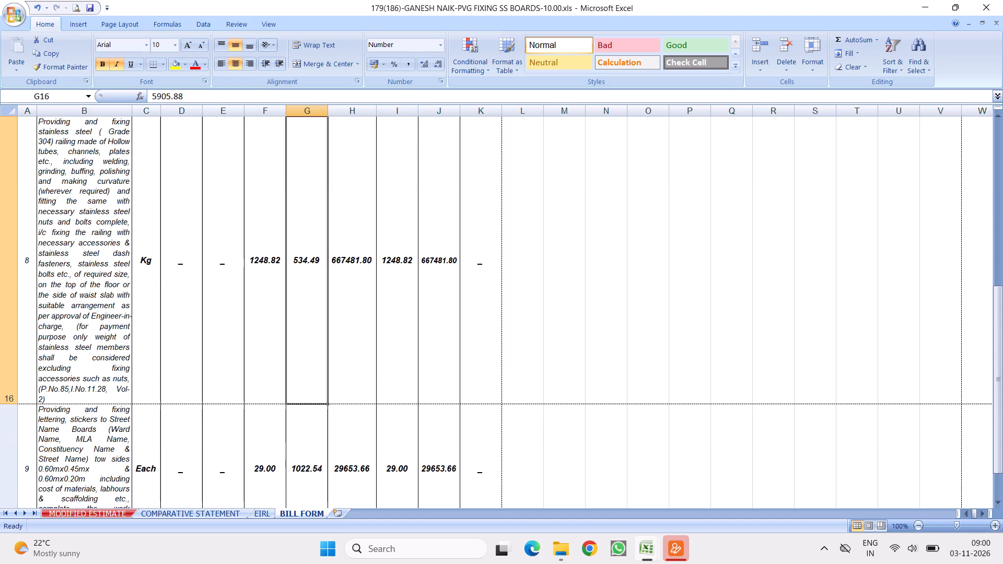
pyautogui.press('Return')
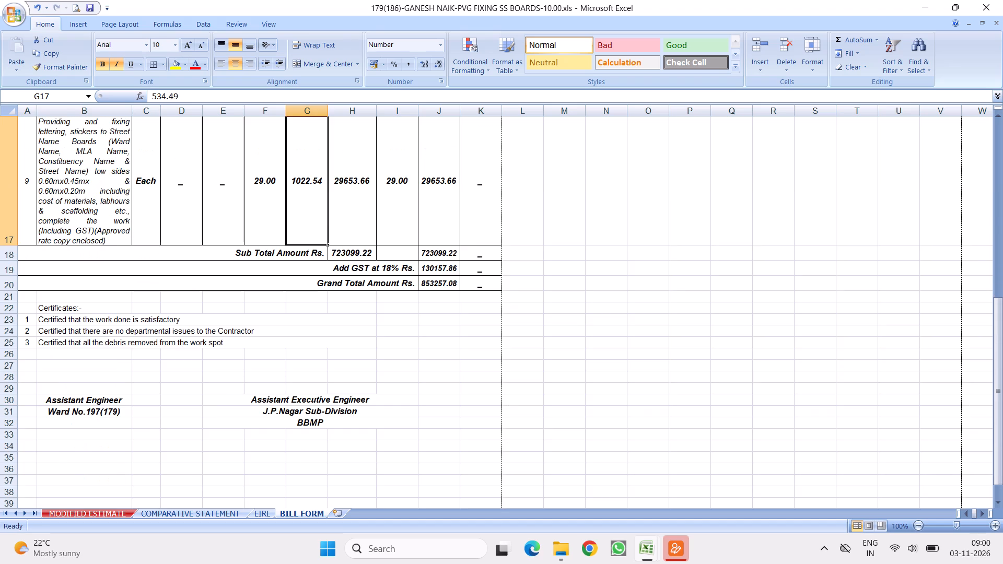
pyautogui.press('Up')
pyautogui.press('Up')
pyautogui.press('Up')
pyautogui.press('Up')
pyautogui.press('Up')
pyautogui.press('Up')
pyautogui.press('Up')
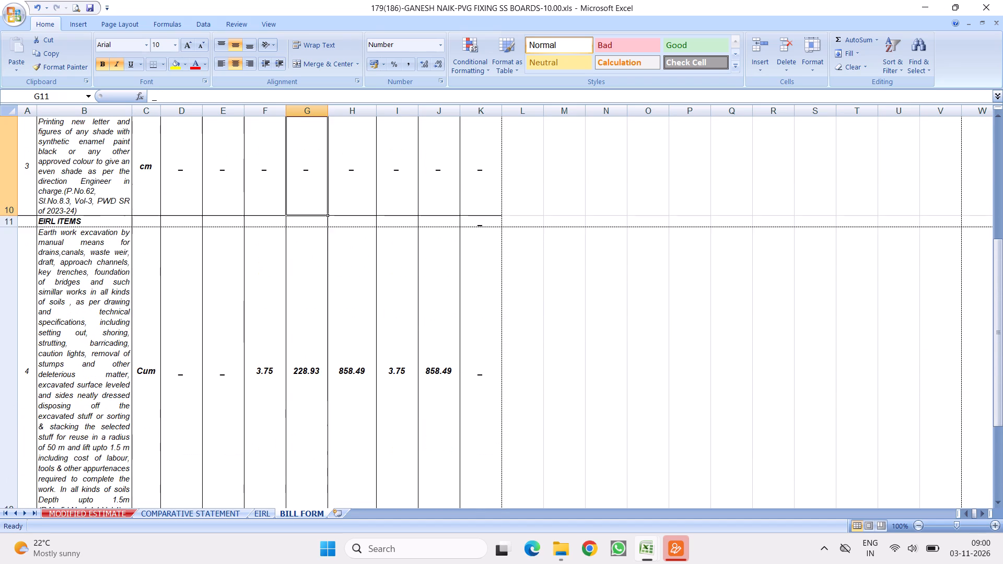
pyautogui.press('Up')
pyautogui.press('Up')
pyautogui.press('Up')
pyautogui.press('Down')
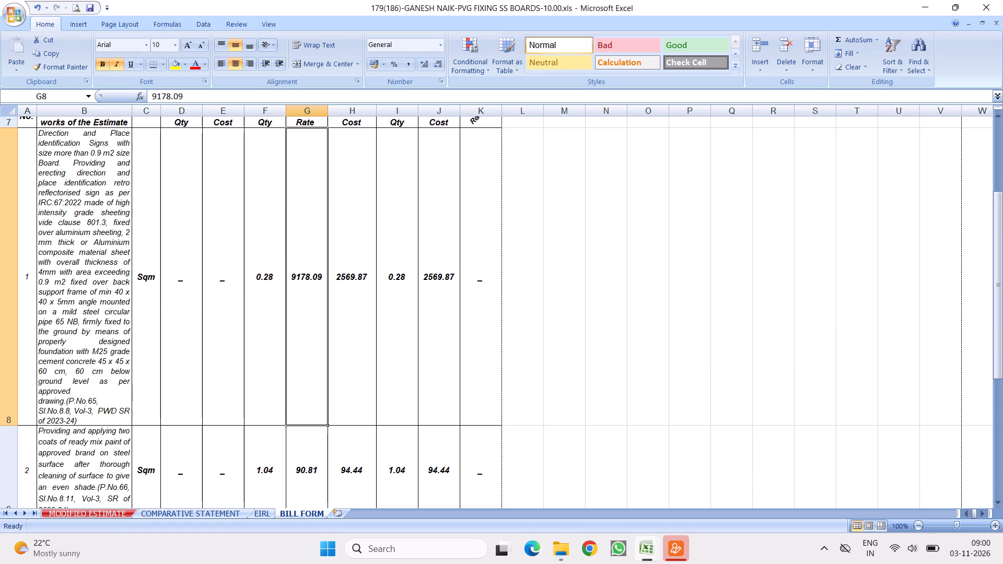
# Review item 1's cost cells and the rows of all items along the remarks column down to item 9.
pyautogui.press('Right')
pyautogui.press('Right')
pyautogui.press('Right')
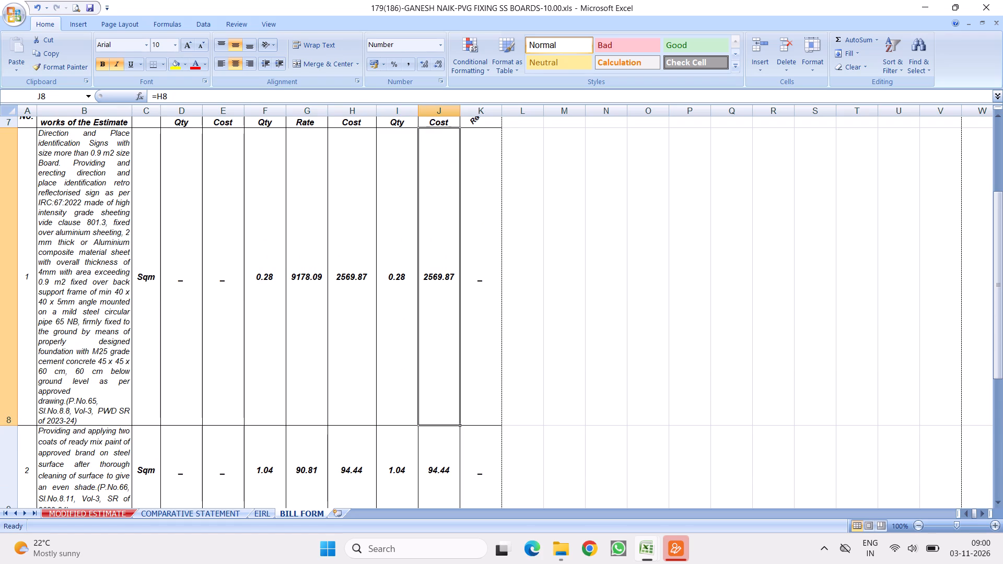
pyautogui.press('Right')
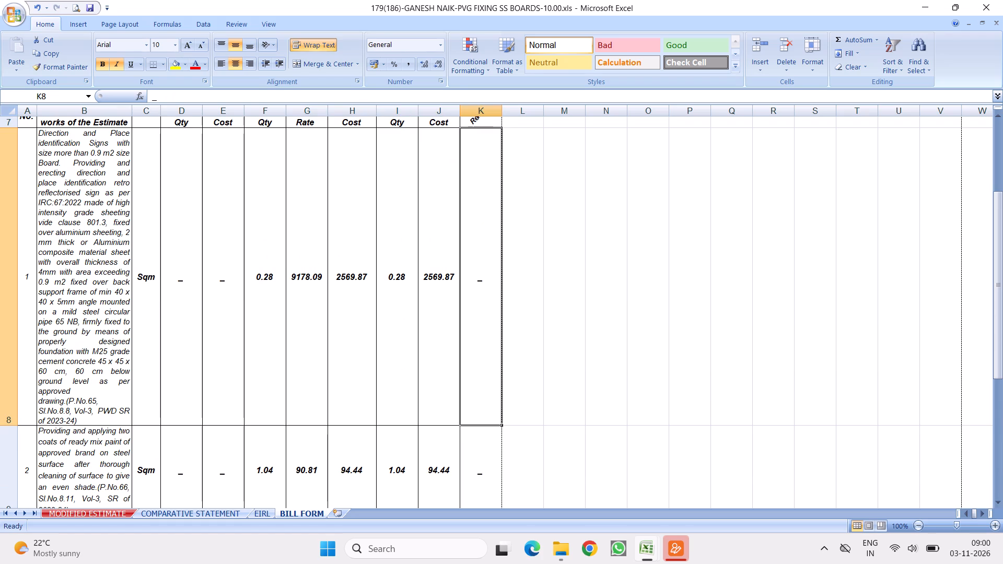
pyautogui.press('Down')
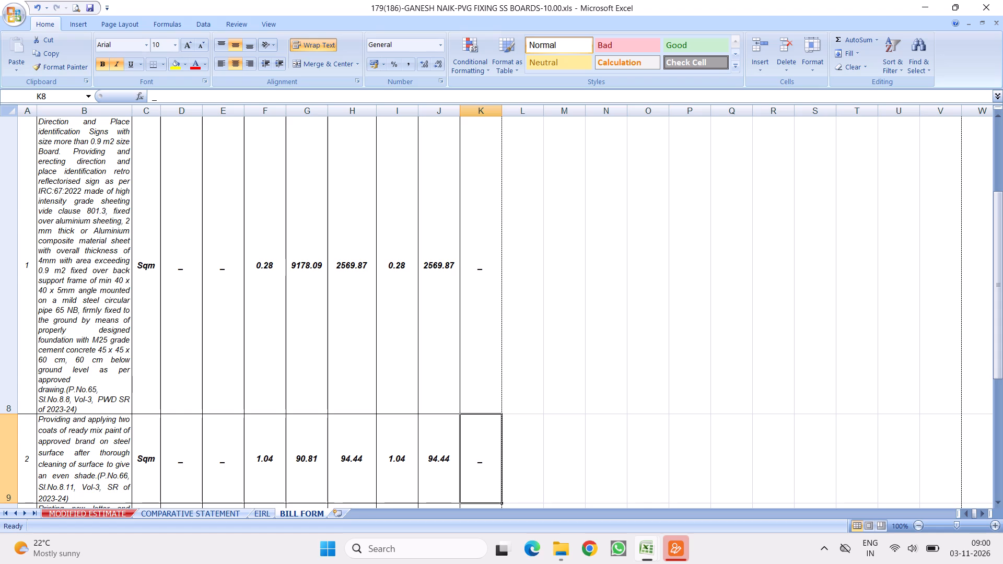
pyautogui.press('Return')
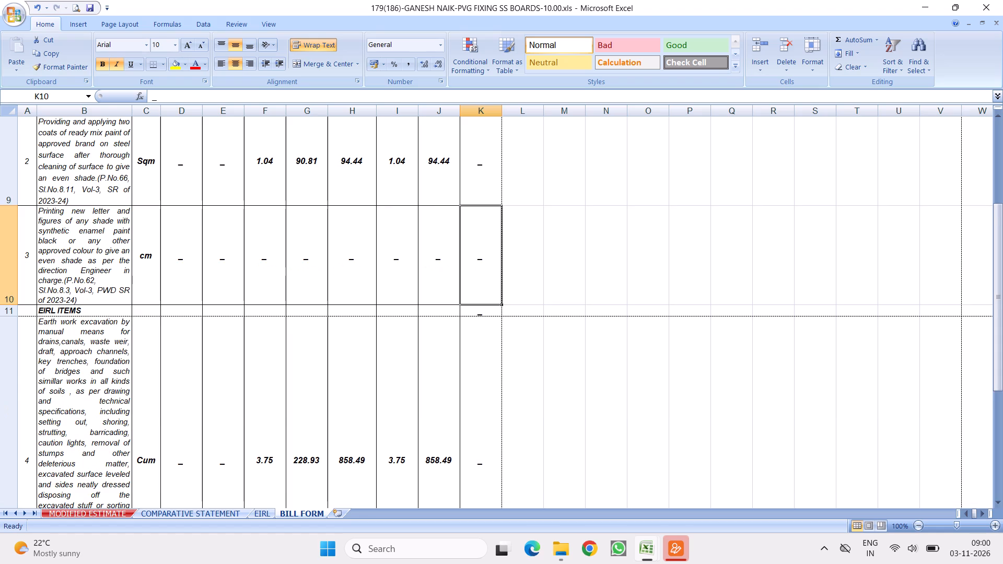
pyautogui.press('Return')
pyautogui.press('Return')
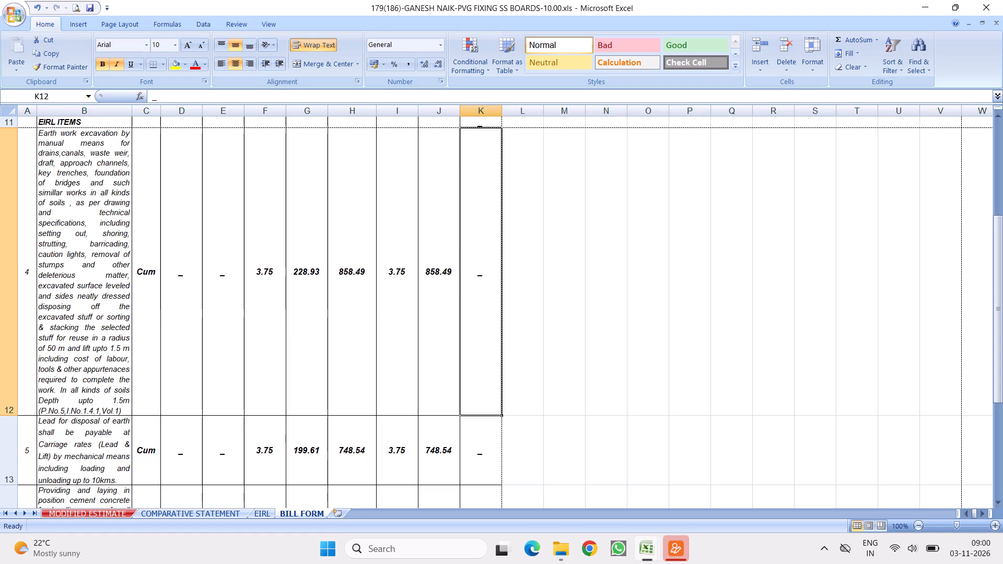
pyautogui.press('Return')
pyautogui.press('Return')
pyautogui.press('Return')
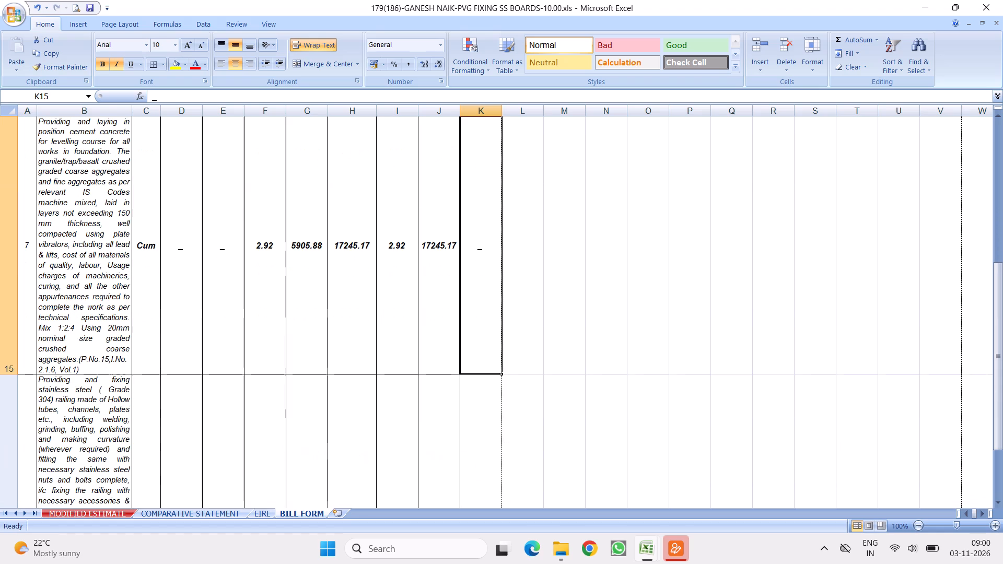
pyautogui.press('Up')
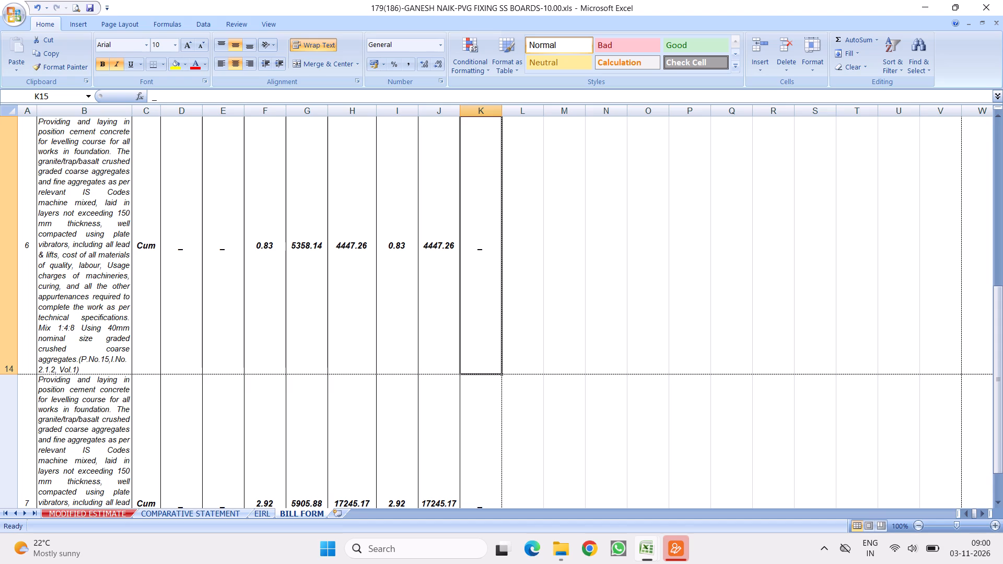
pyautogui.press('Return')
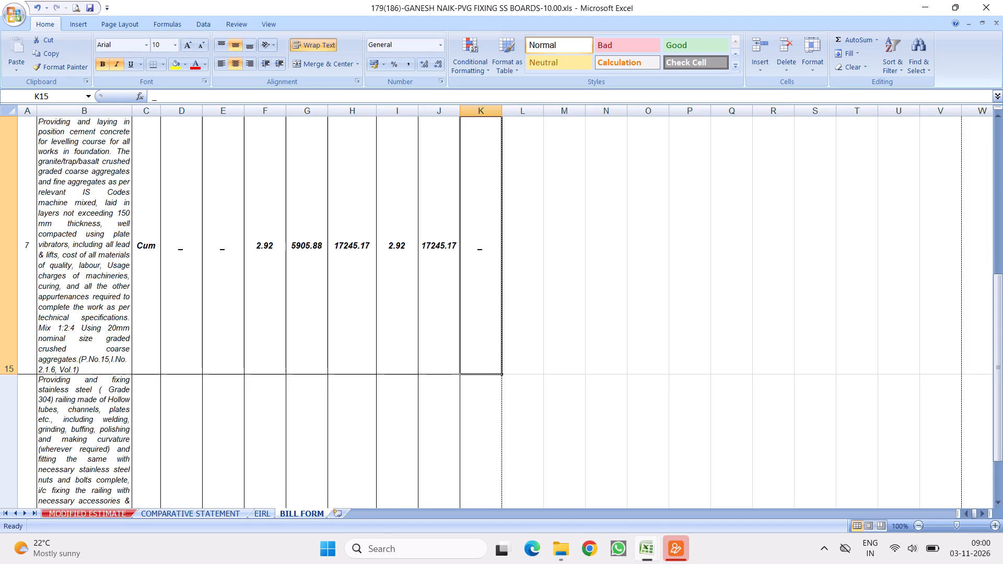
pyautogui.press('Return')
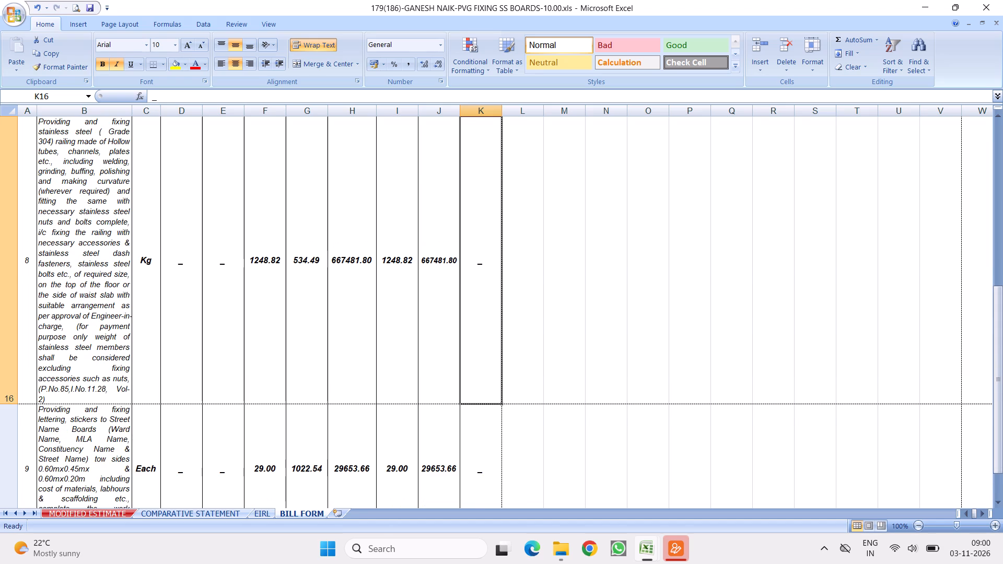
pyautogui.press('Return')
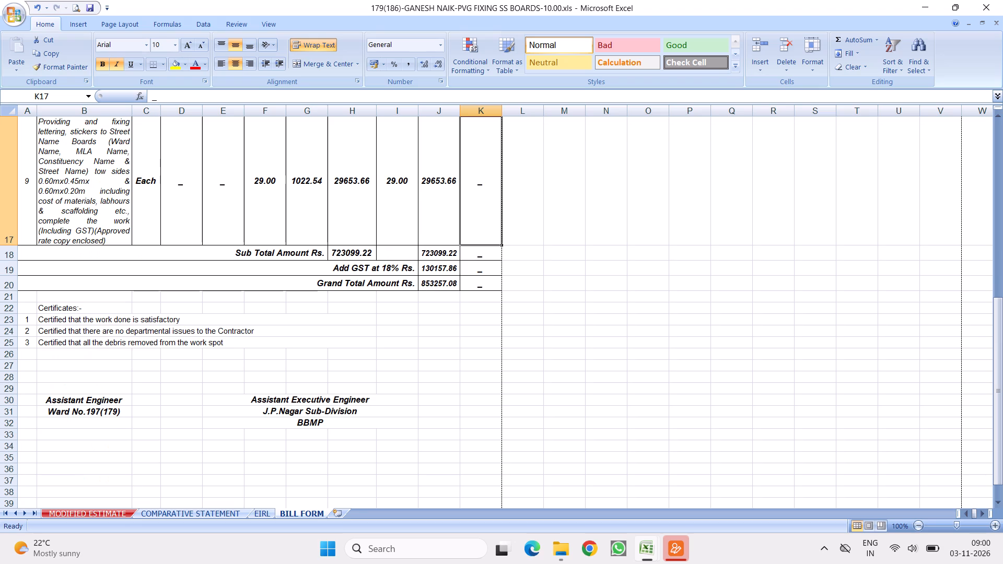
# Compare the totals on the COMPARATIVE STATEMENT sheet with the BILL FORM subtotals in H18 and J18.
pyautogui.click(216, 512)
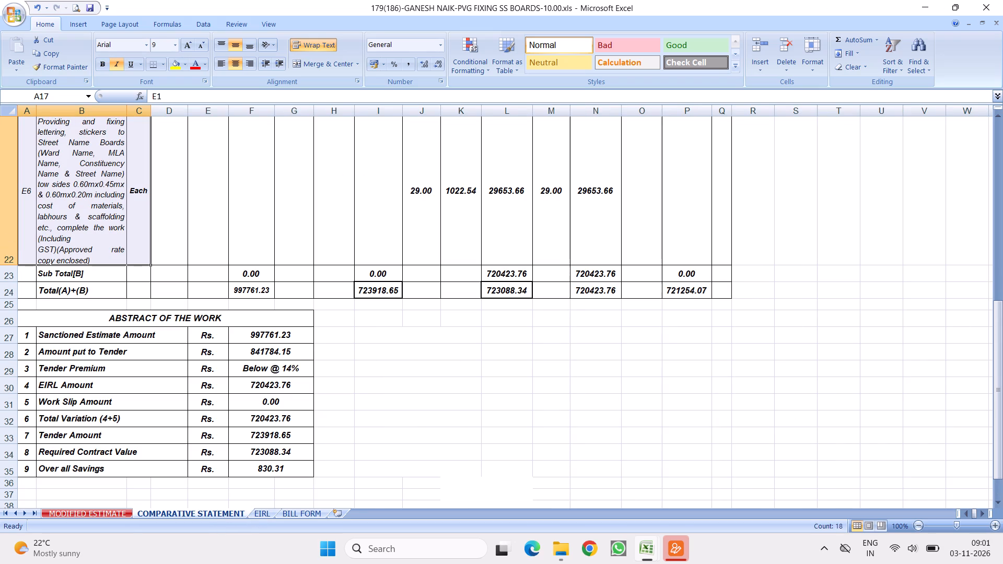
pyautogui.click(298, 514)
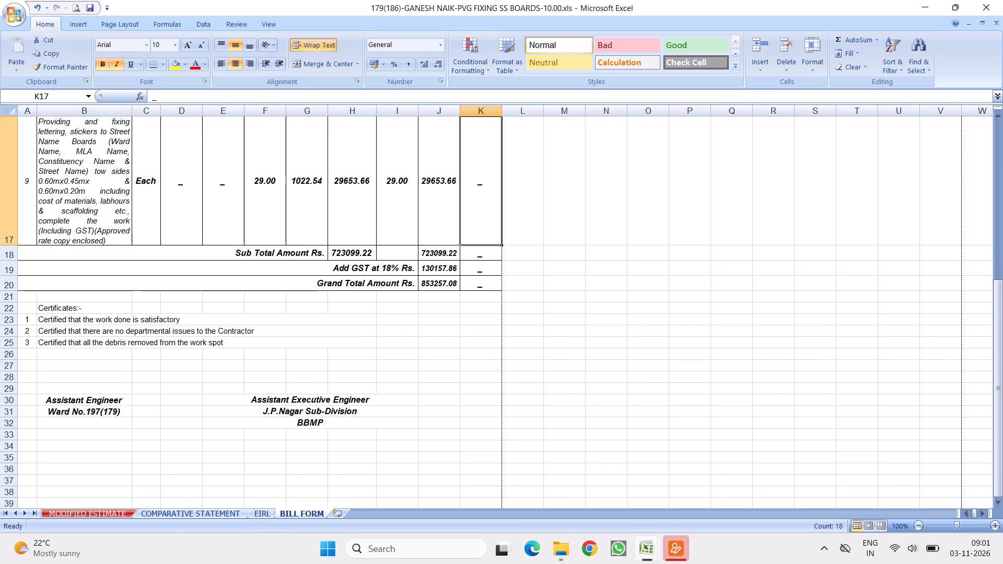
pyautogui.click(341, 254)
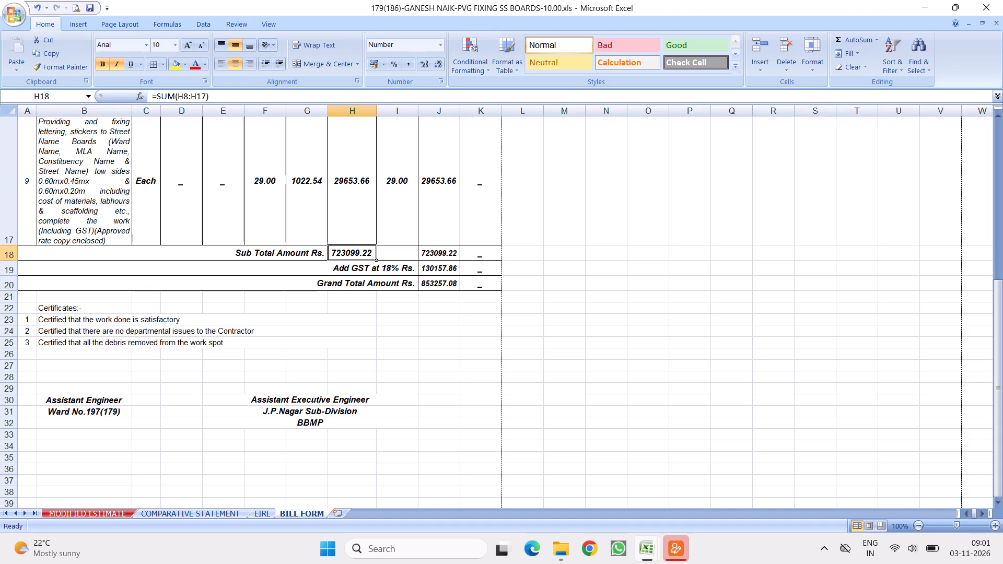
pyautogui.click(472, 323)
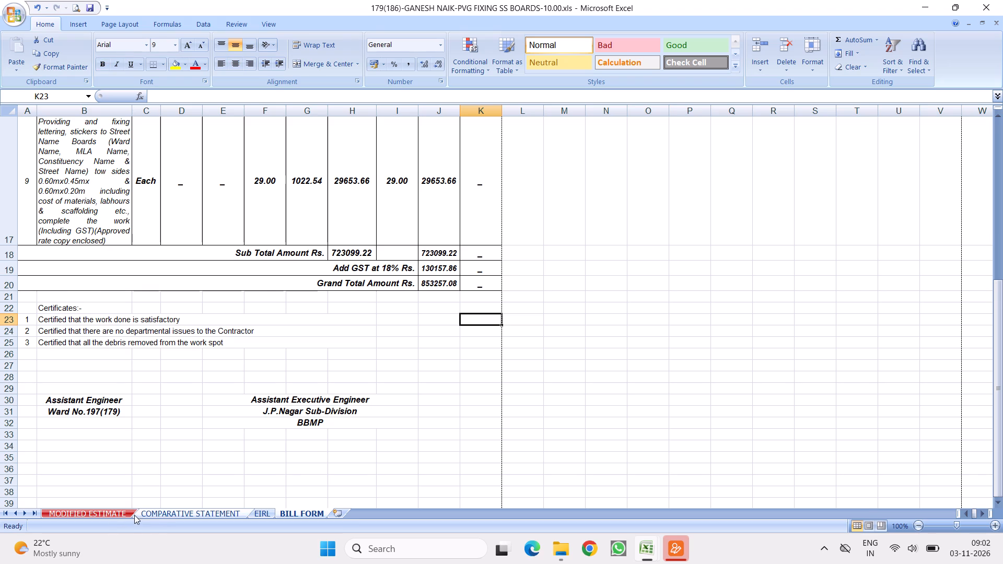
pyautogui.click(161, 513)
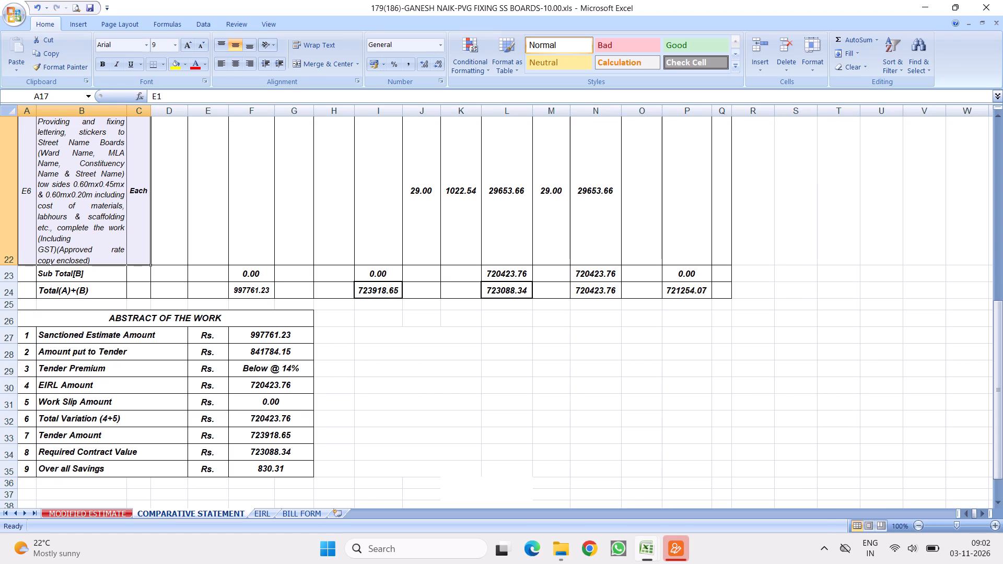
pyautogui.click(301, 512)
pyautogui.click(442, 251)
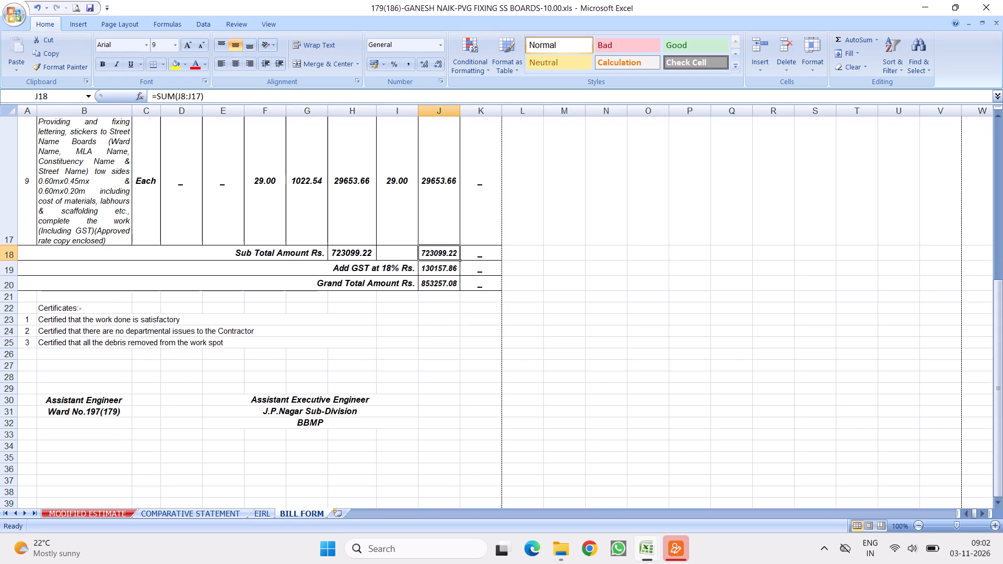
# Link item 1's present quantity in F8 to item 1's executed quantity in J9 of the COMPARATIVE STATEMENT.
pyautogui.scroll(7, 284, 245)
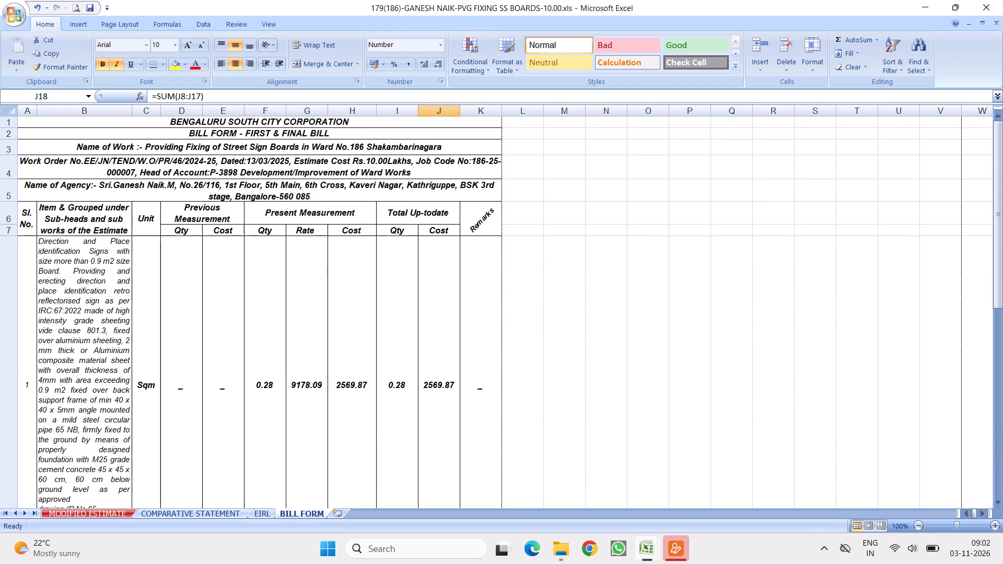
pyautogui.click(270, 372)
pyautogui.press('=')
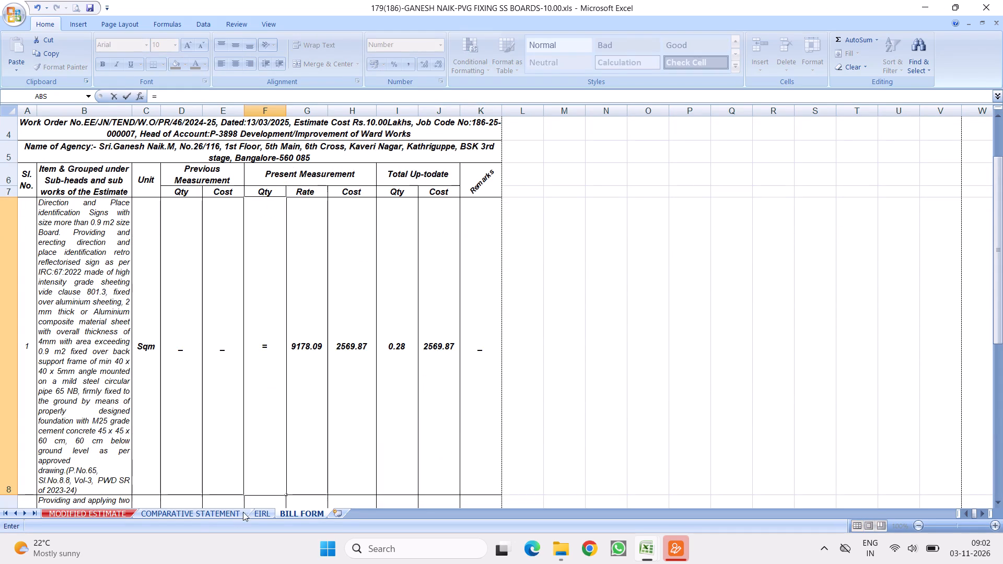
pyautogui.click(204, 513)
pyautogui.scroll(11, 386, 267)
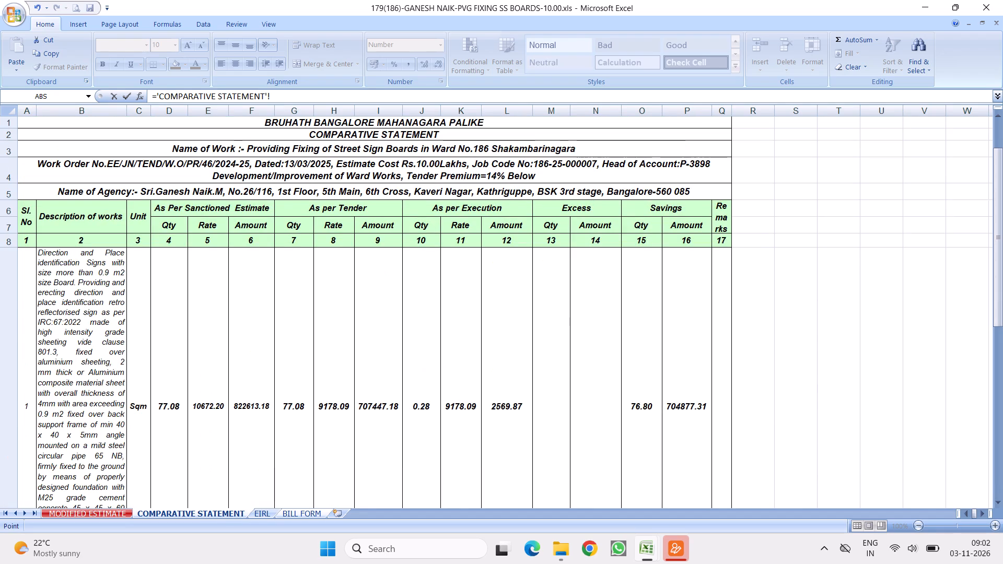
pyautogui.click(427, 403)
pyautogui.press('Return')
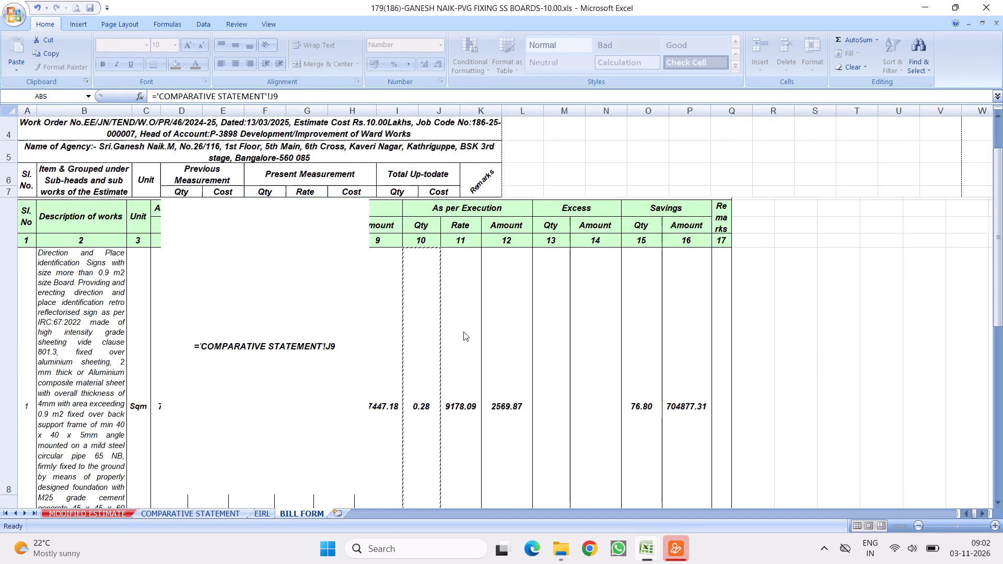
# Fill the quantity link from F8 down to item 2's present quantity in F9.
pyautogui.click(252, 261)
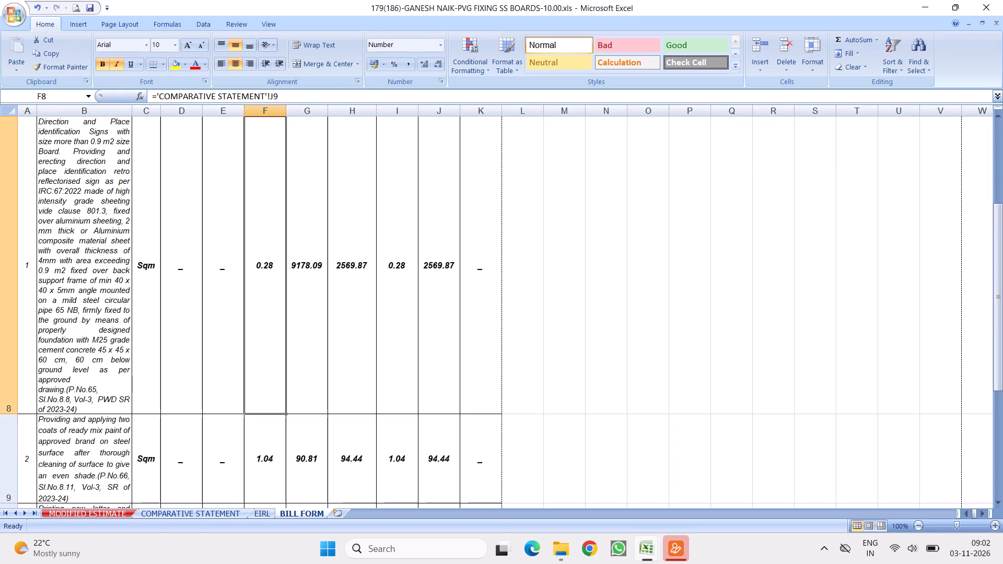
pyautogui.moveTo(286, 414); pyautogui.dragTo(278, 469)
pyautogui.click(268, 462)
pyautogui.press('Return')
pyautogui.press('Return')
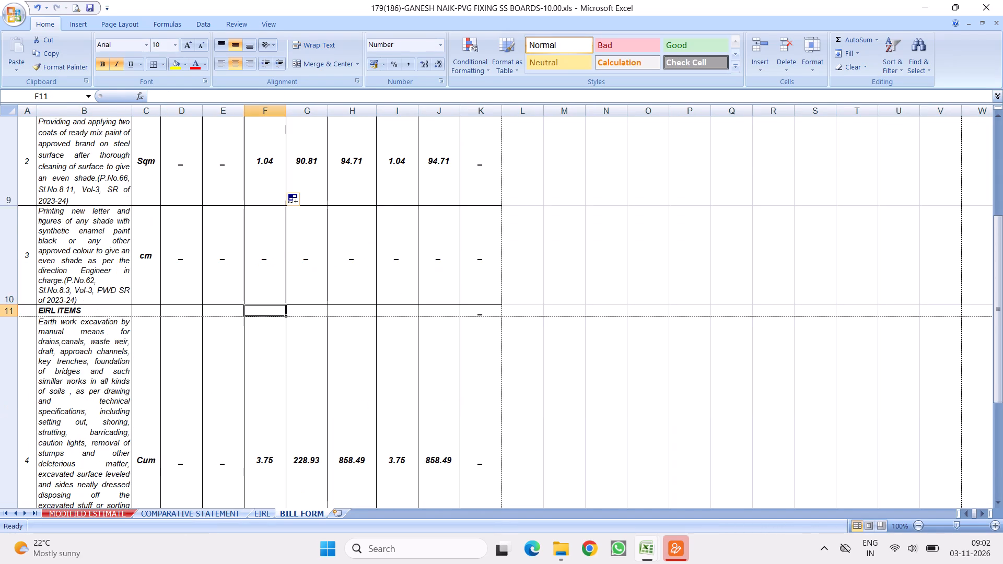
# Link item 4's present quantity in F12 to item E1's executed quantity in J17 of the COMPARATIVE STATEMENT.
pyautogui.press('Return')
pyautogui.press('=')
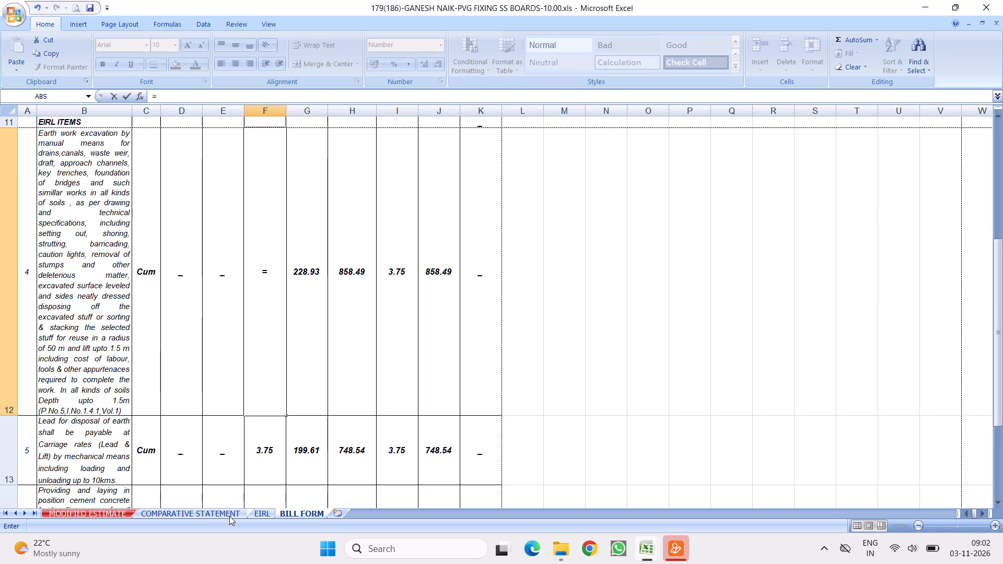
pyautogui.click(223, 516)
pyautogui.scroll(-5, 650, 310)
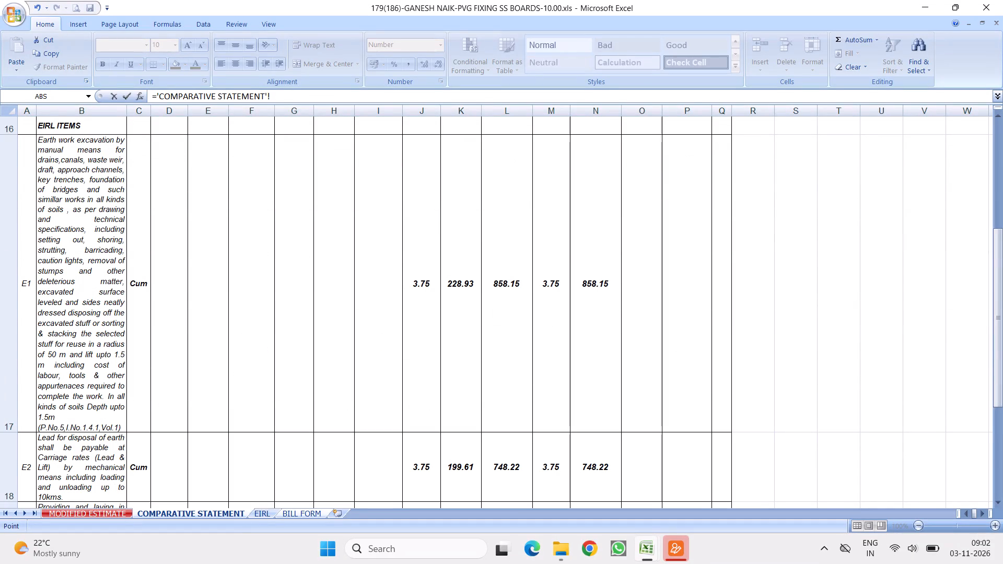
pyautogui.click(424, 266)
pyautogui.press('Return')
# Fill the quantity link from F12 down through item 9's present quantity in F17.
pyautogui.click(273, 290)
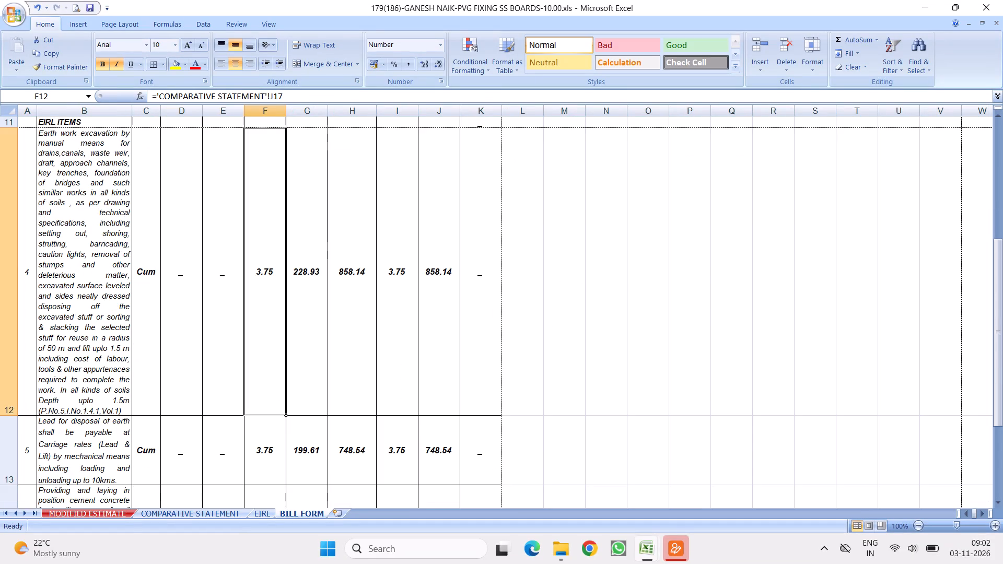
pyautogui.moveTo(285, 416); pyautogui.dragTo(276, 482)
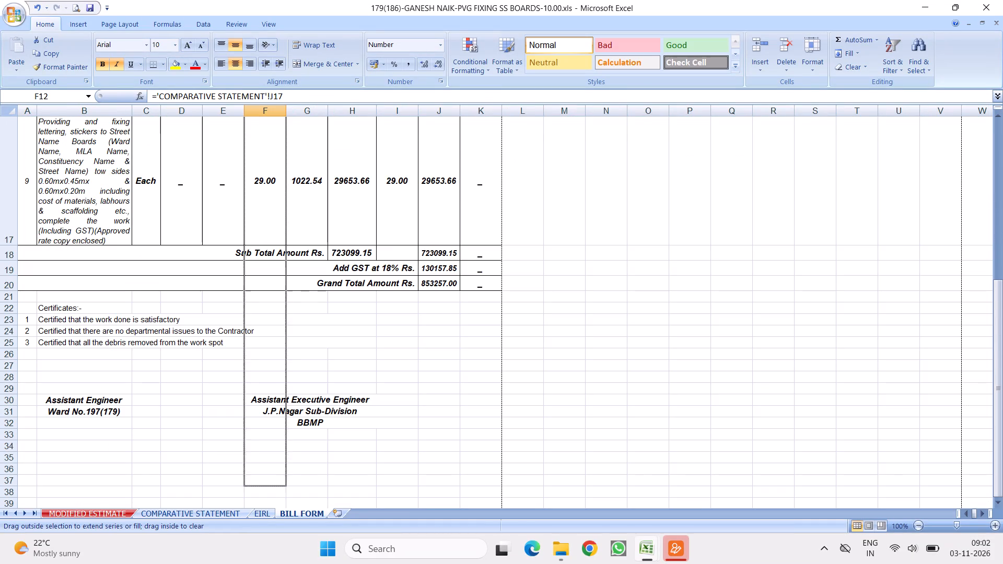
pyautogui.moveTo(276, 482); pyautogui.dragTo(276, 235)
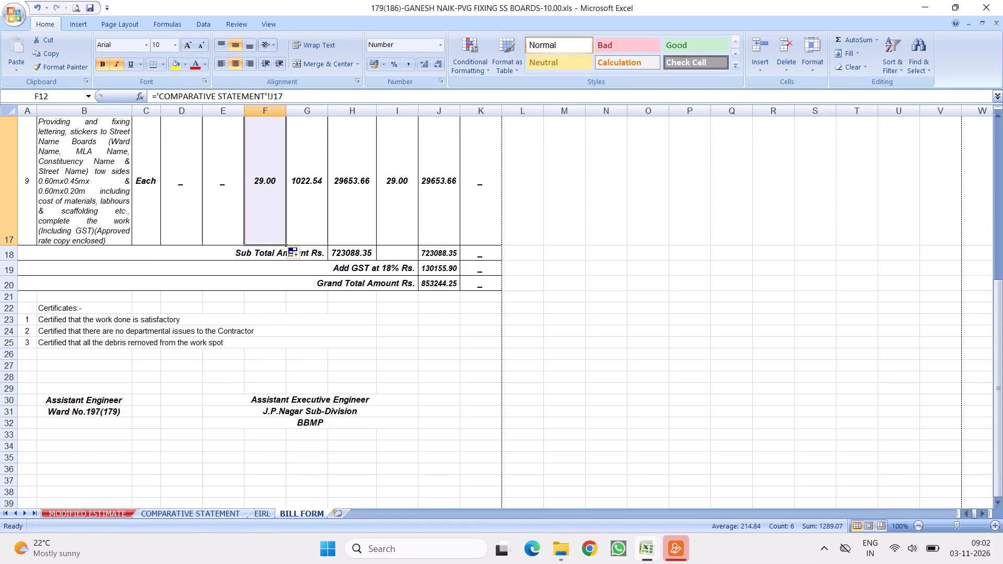
# Compare the COMPARATIVE STATEMENT total with the BILL FORM subtotal, and check the GST and grand total formulas in J19 and J20.
pyautogui.click(212, 513)
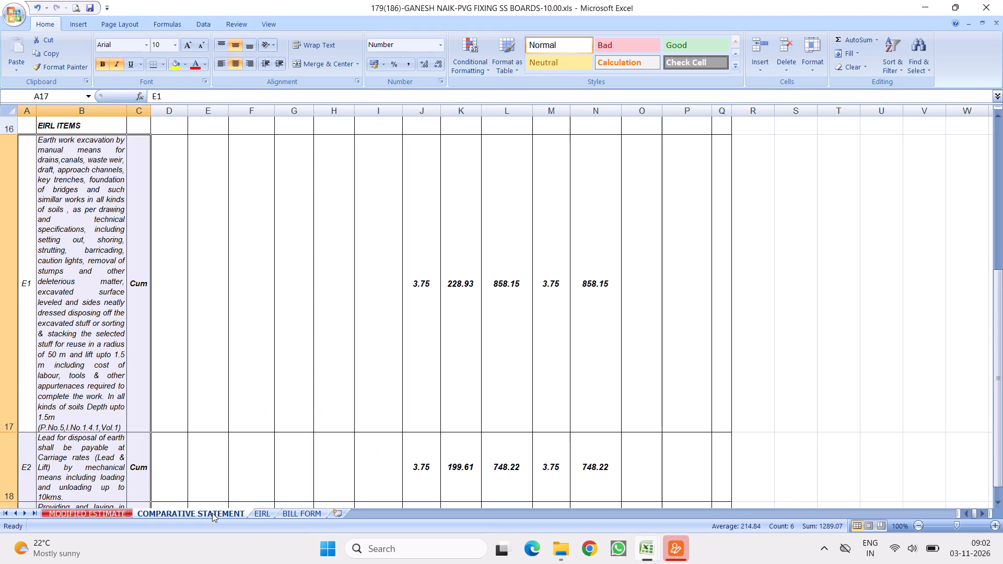
pyautogui.scroll(-4, 555, 349)
pyautogui.scroll(2, 509, 255)
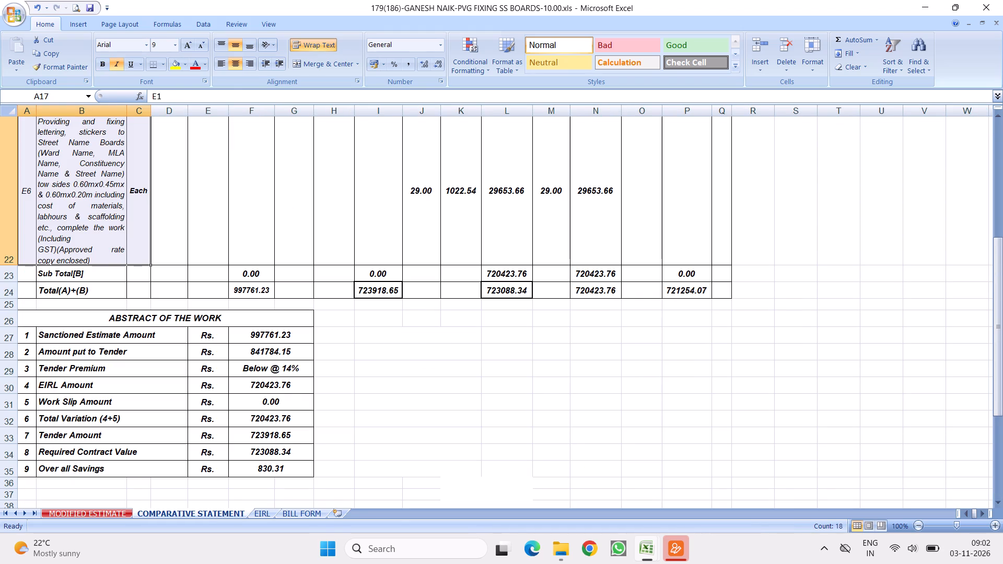
pyautogui.click(301, 515)
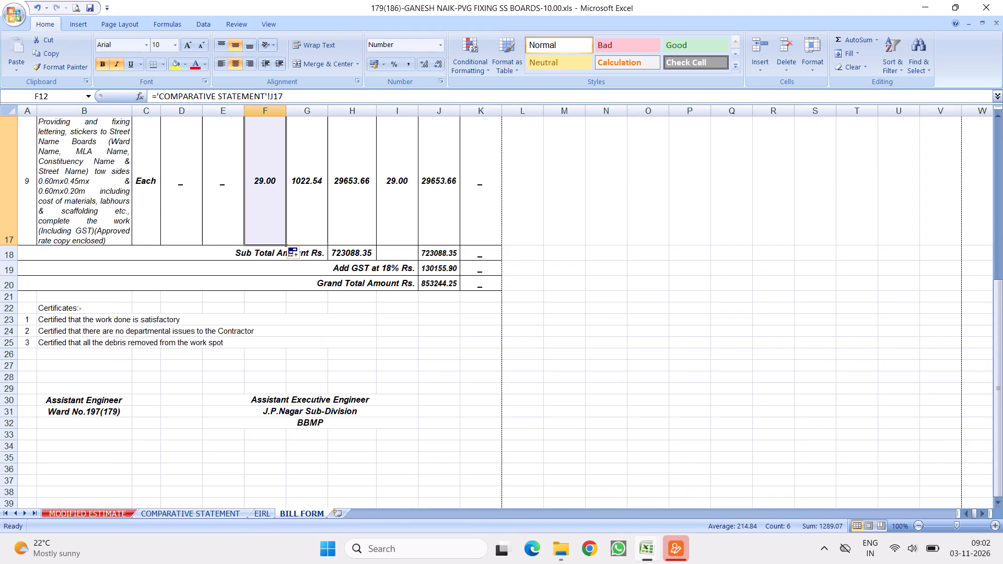
pyautogui.click(440, 269)
pyautogui.click(199, 96)
pyautogui.click(530, 284)
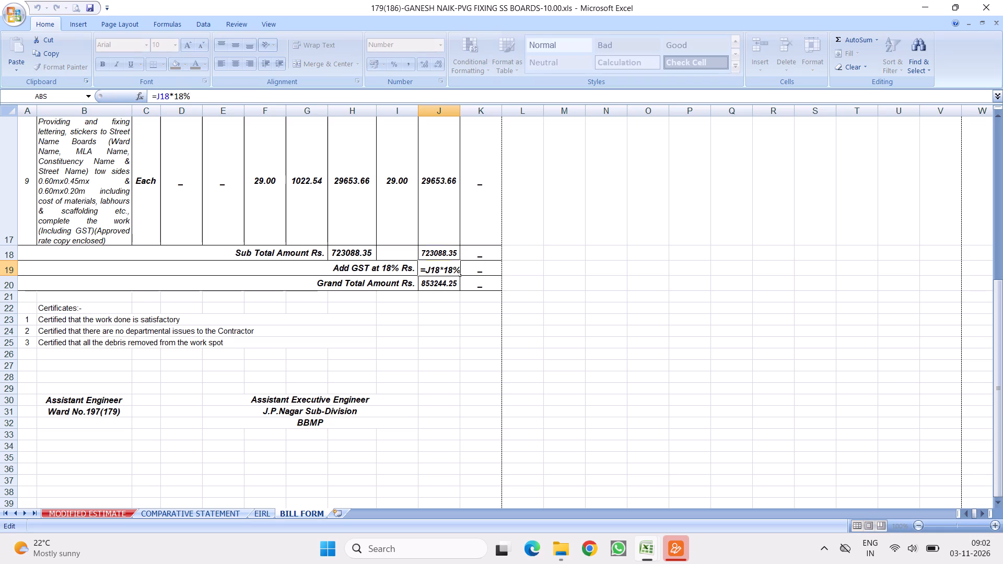
pyautogui.click(437, 286)
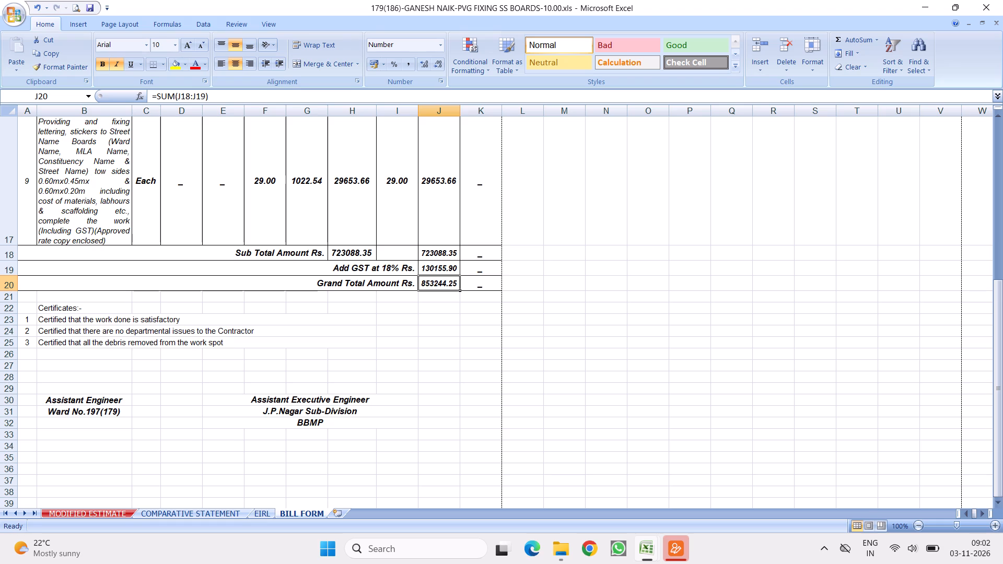
# Change the ward line under Assistant Engineer in B31 to "Ward No.186".
pyautogui.doubleClick(120, 411)
pyautogui.press('BackSpace')
pyautogui.press('BackSpace')
pyautogui.press('BackSpace')
pyautogui.press('BackSpace')
pyautogui.press('BackSpace')
pyautogui.press('BackSpace')
pyautogui.press('BackSpace')
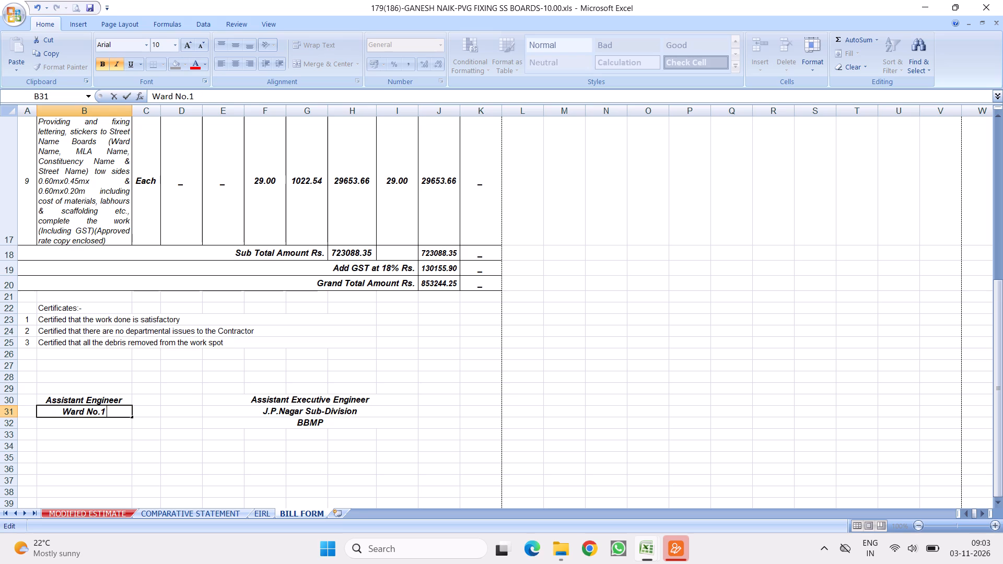
pyautogui.write('86')
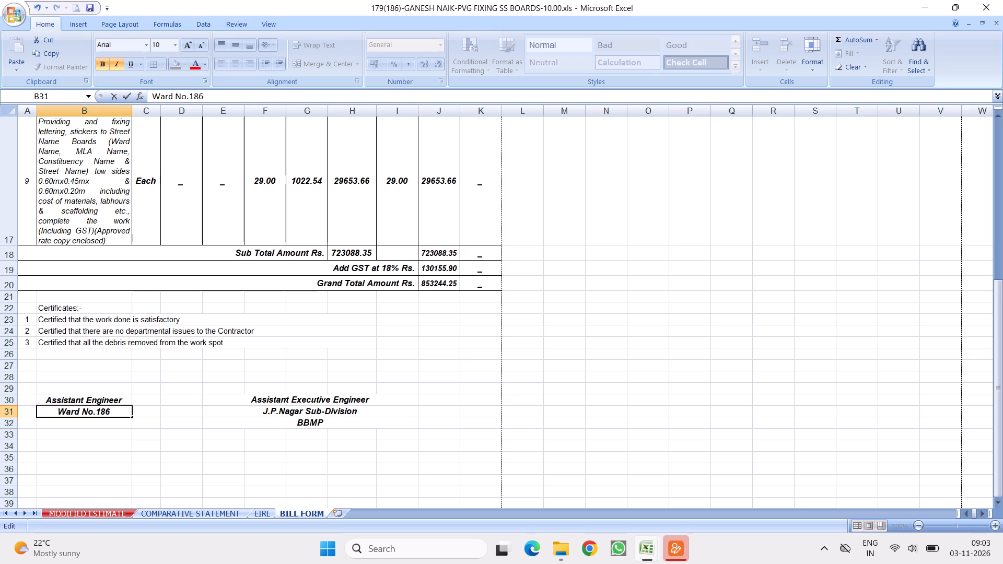
pyautogui.press('Return')
# Enter "Shakambarinagara Ward" in B32, below the ward number line.
pyautogui.press('s')
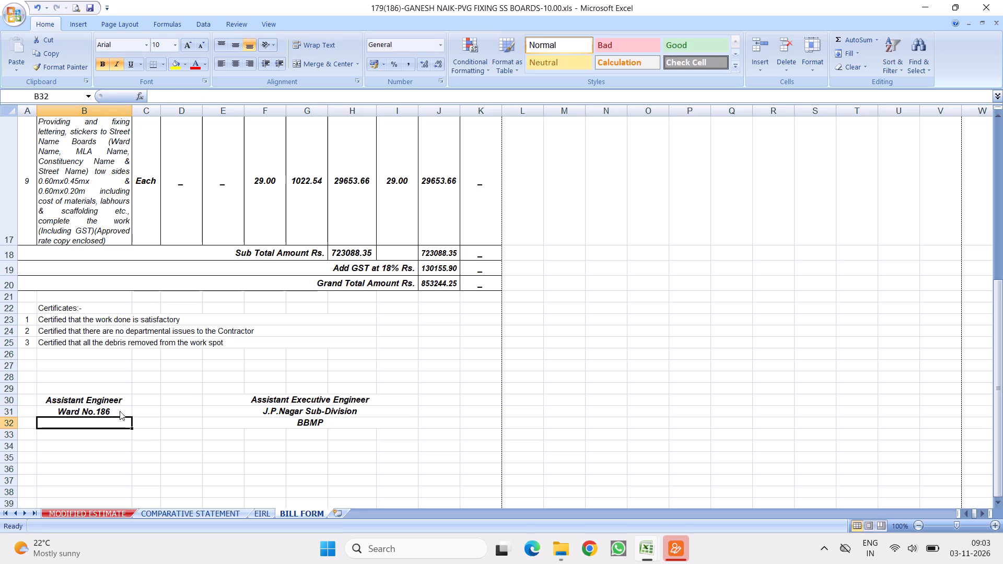
pyautogui.write('HAKA')
pyautogui.press('BackSpace')
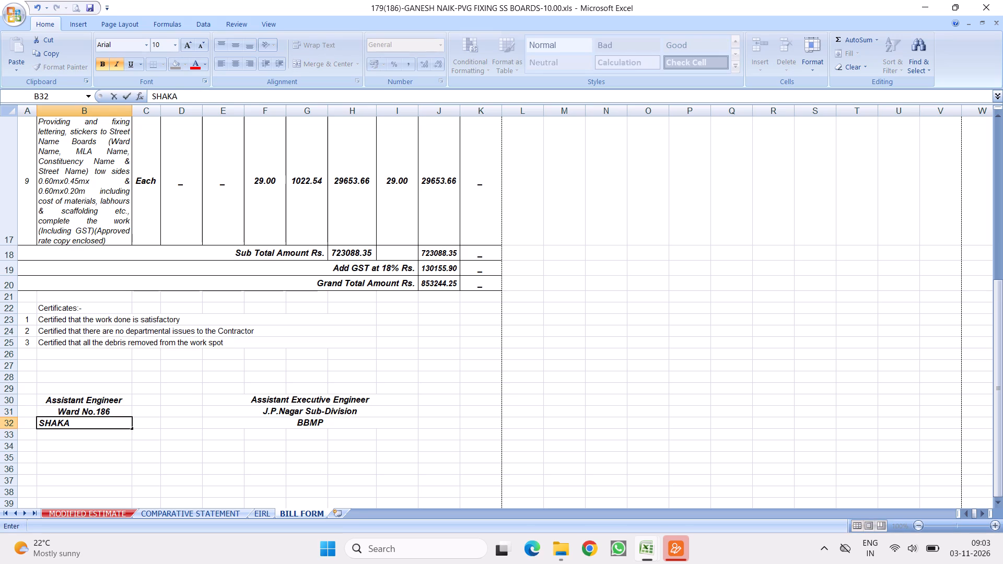
pyautogui.press('BackSpace')
pyautogui.press('BackSpace')
pyautogui.press('BackSpace')
pyautogui.write('hakambarinagar')
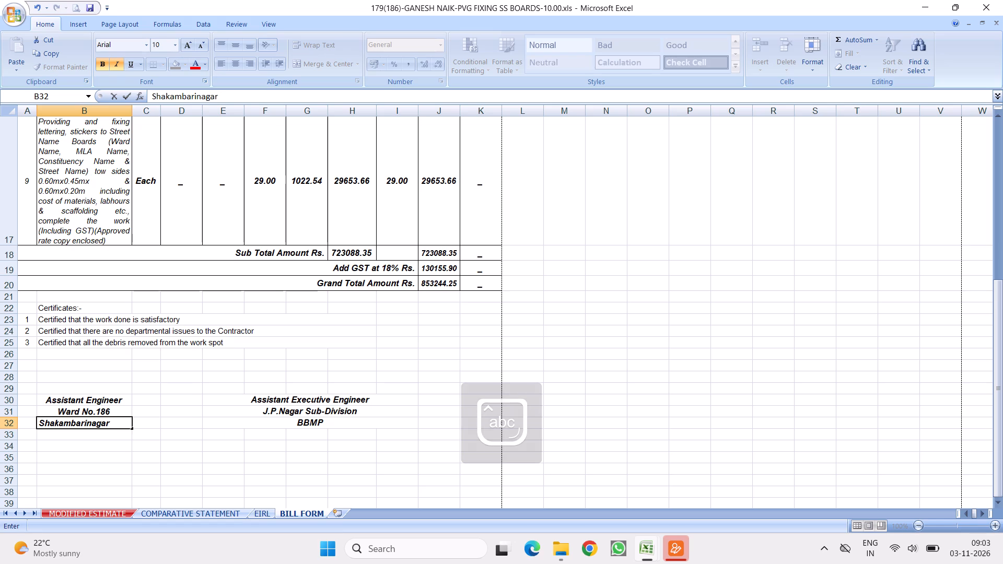
pyautogui.write('a Ward')
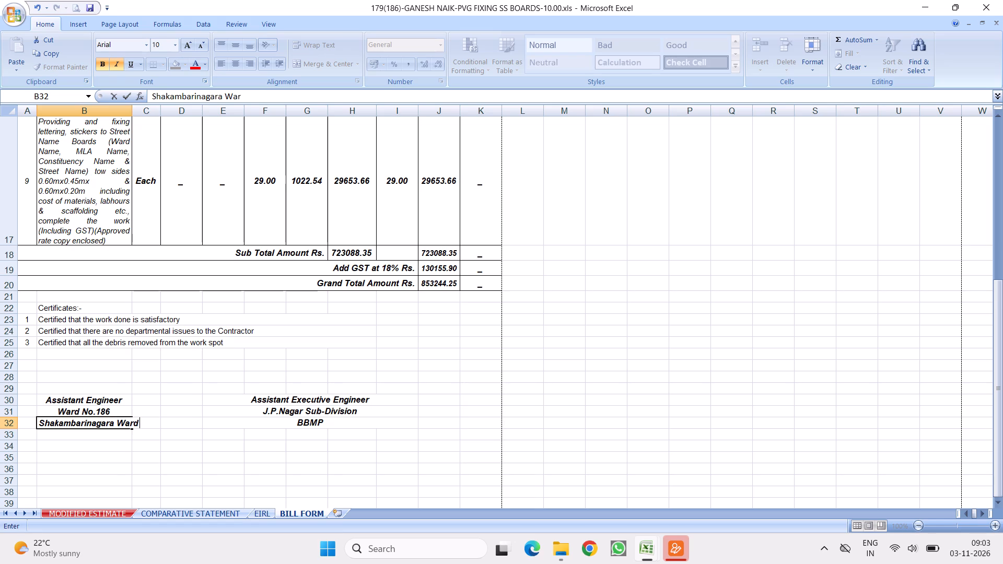
pyautogui.click(228, 417)
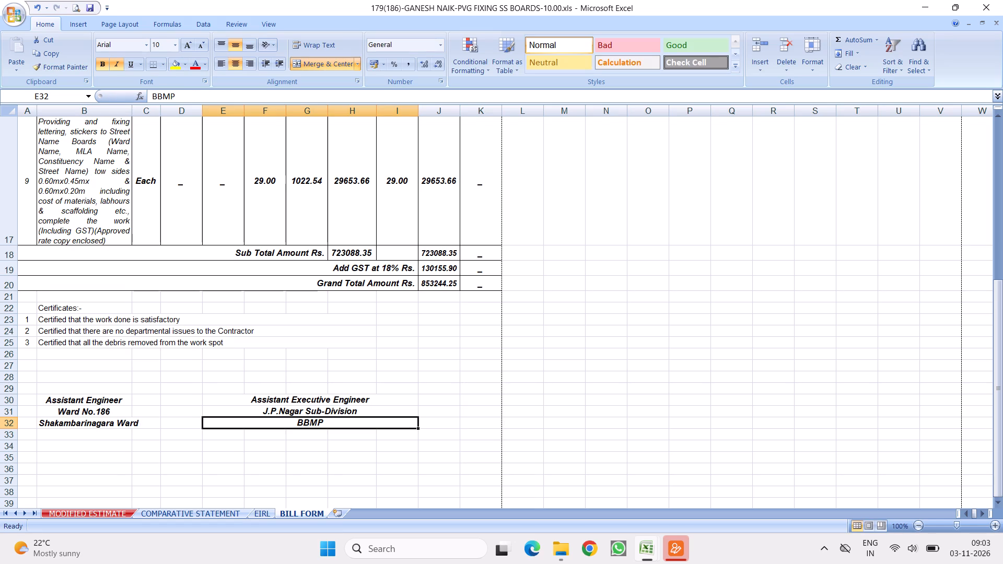
# Merge and center each of the three Assistant Engineer signature lines in rows 30 to 32 across columns B and C.
pyautogui.moveTo(86, 401); pyautogui.dragTo(143, 400)
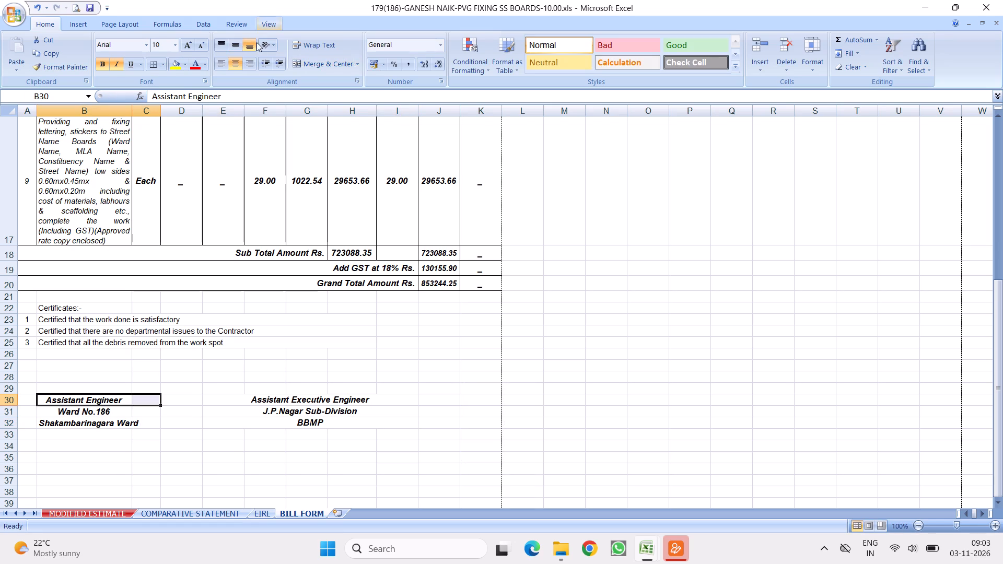
pyautogui.click(300, 58)
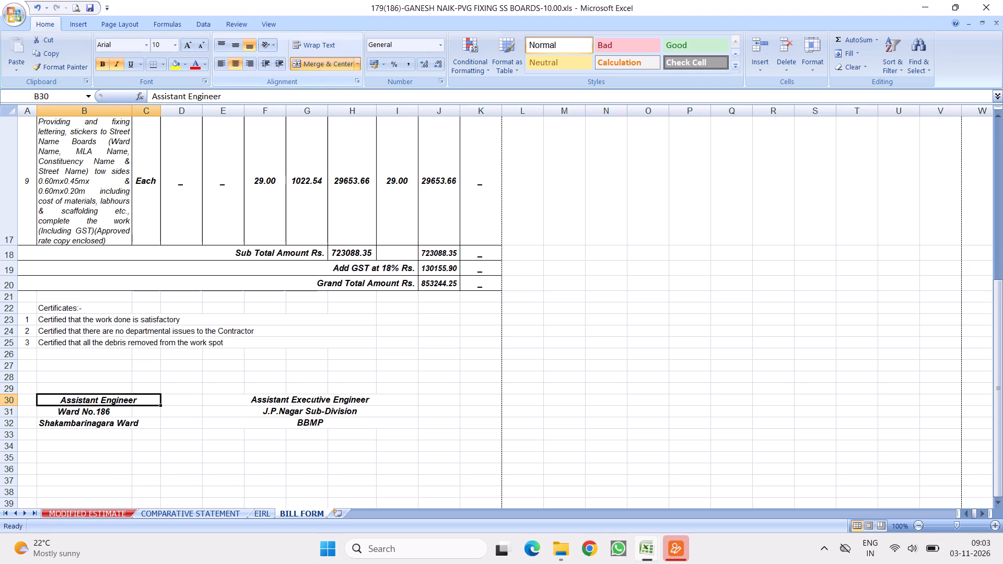
pyautogui.moveTo(100, 410); pyautogui.dragTo(141, 409)
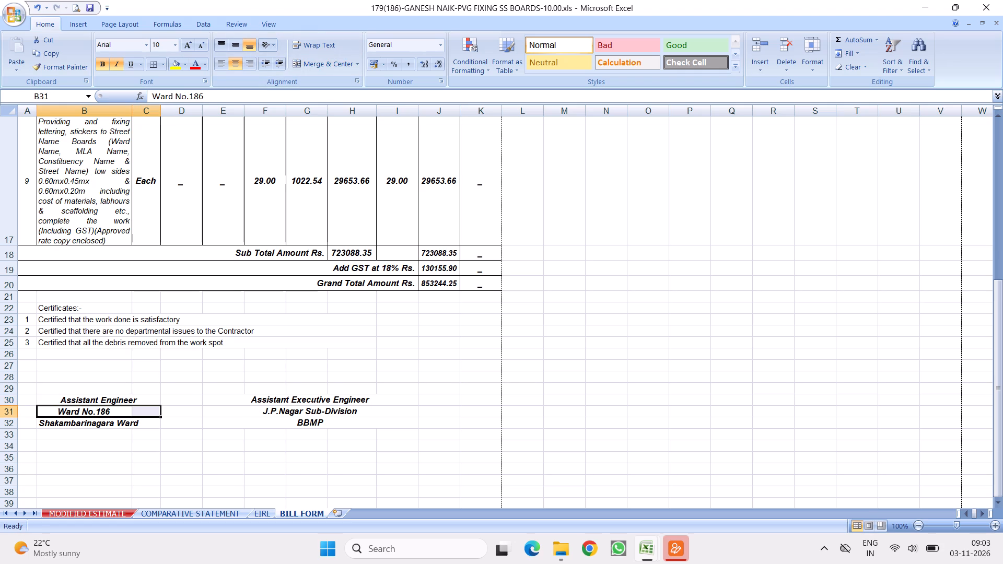
pyautogui.click(303, 65)
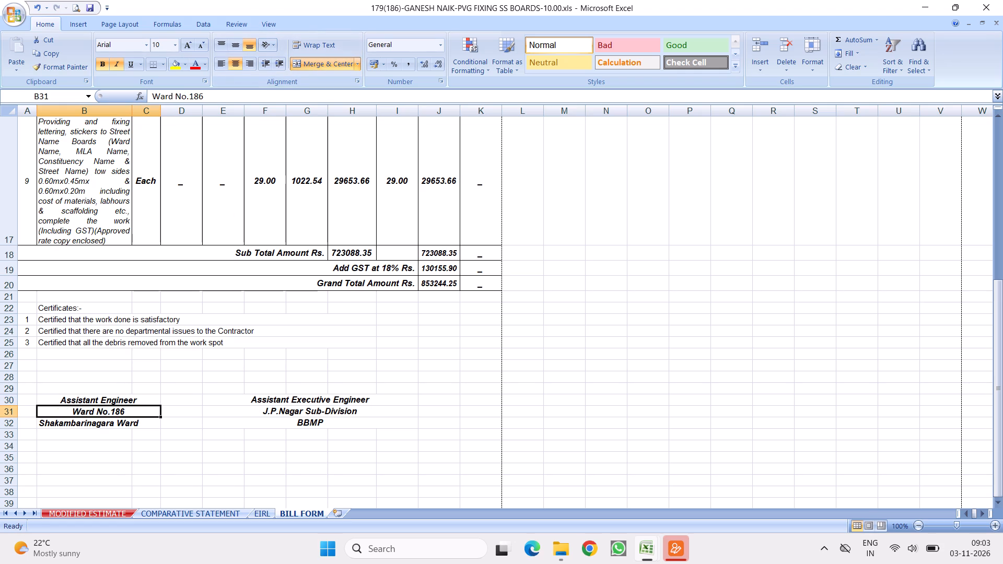
pyautogui.moveTo(85, 427); pyautogui.dragTo(153, 425)
pyautogui.click(302, 60)
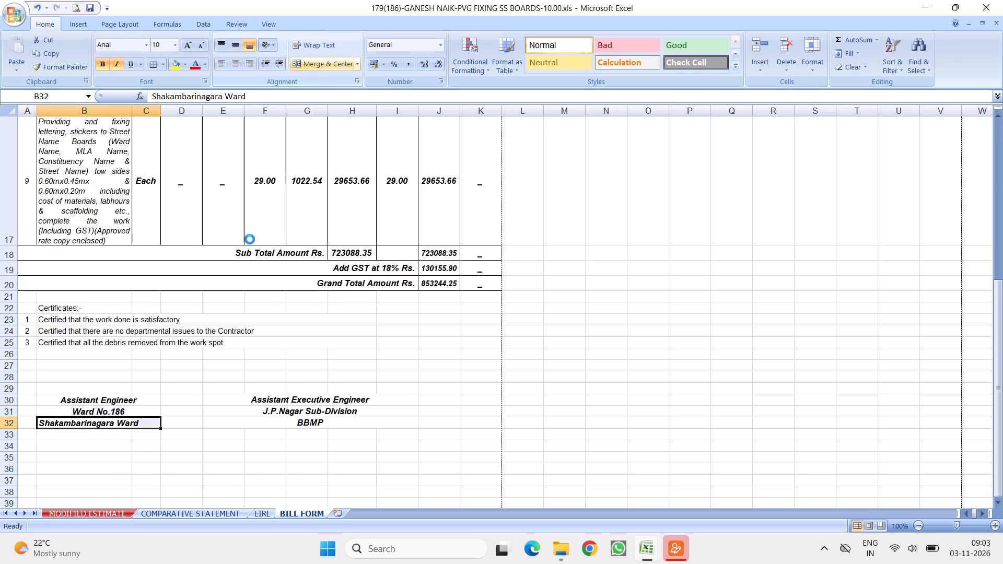
# Check the BILL FORM's sub-division line in E31 against the Assistant Executive Engineer signature block on the COMPARATIVE STATEMENT sheet.
pyautogui.doubleClick(301, 410)
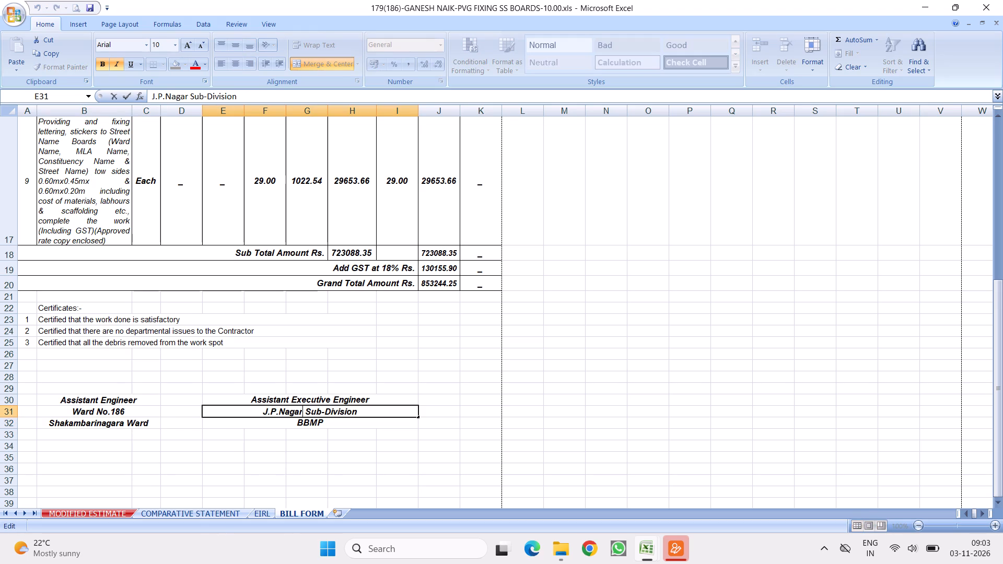
pyautogui.click(189, 510)
pyautogui.scroll(-2, 348, 409)
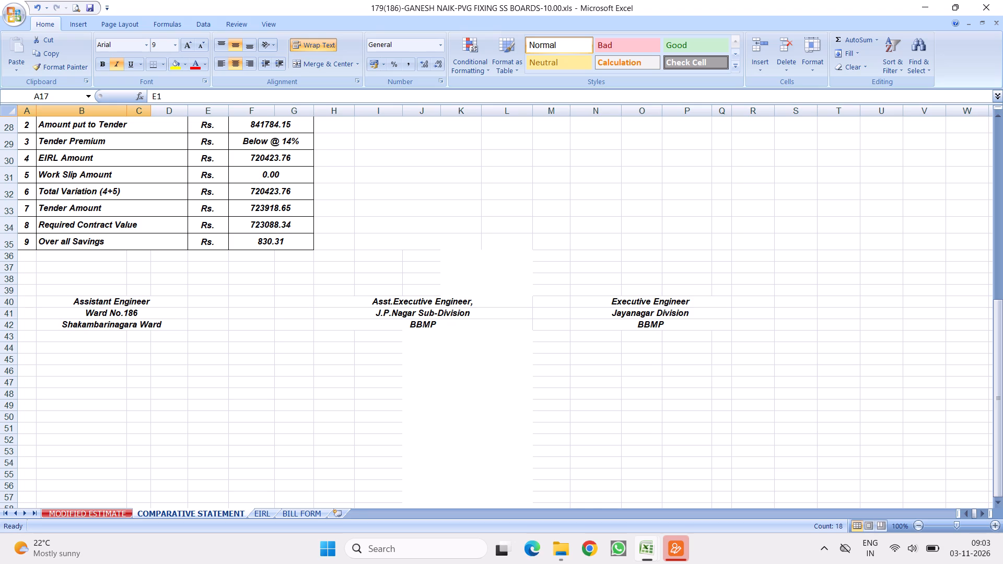
pyautogui.scroll(10, 298, 374)
pyautogui.scroll(-7, 314, 391)
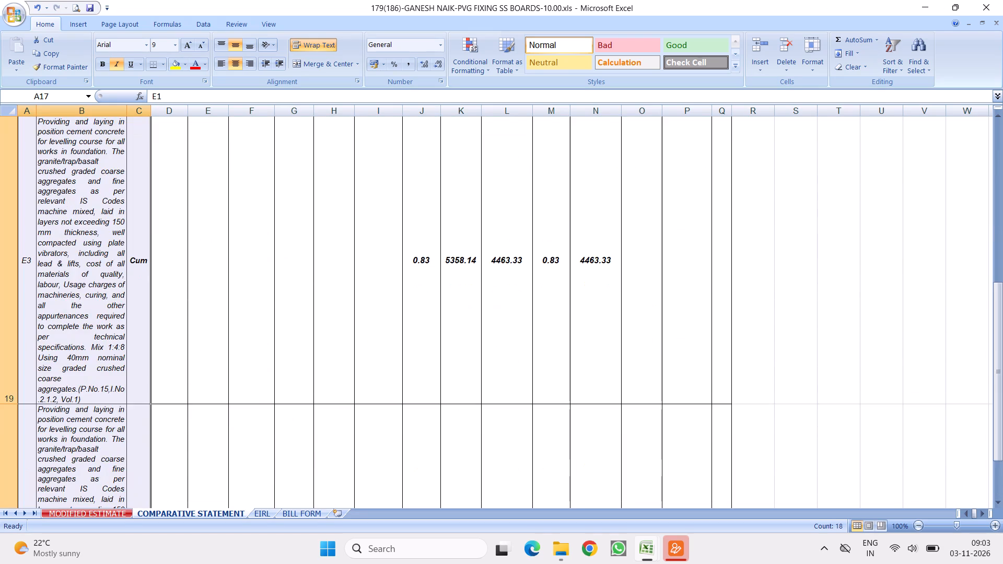
pyautogui.scroll(-2, 394, 380)
pyautogui.click(482, 394)
pyautogui.click(422, 358)
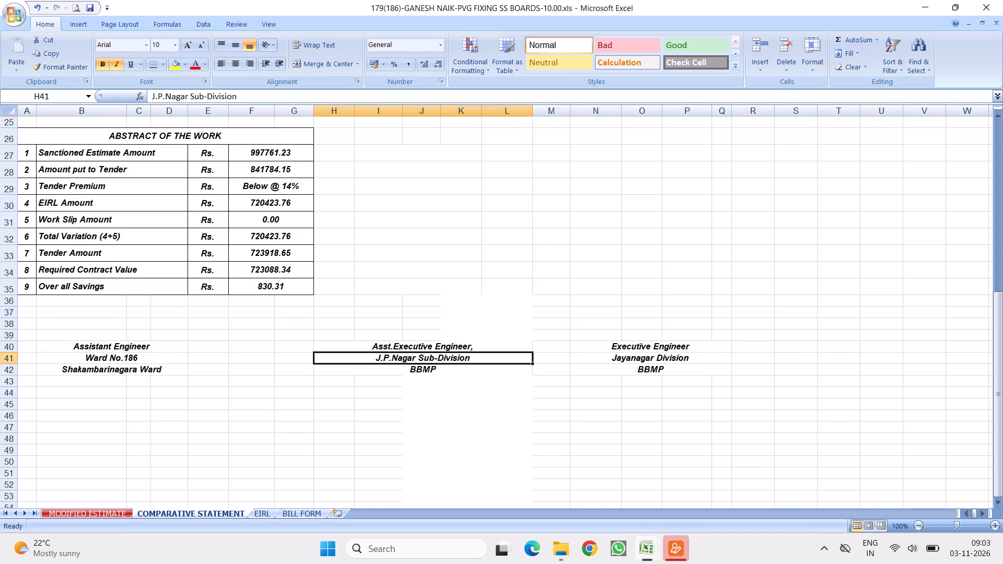
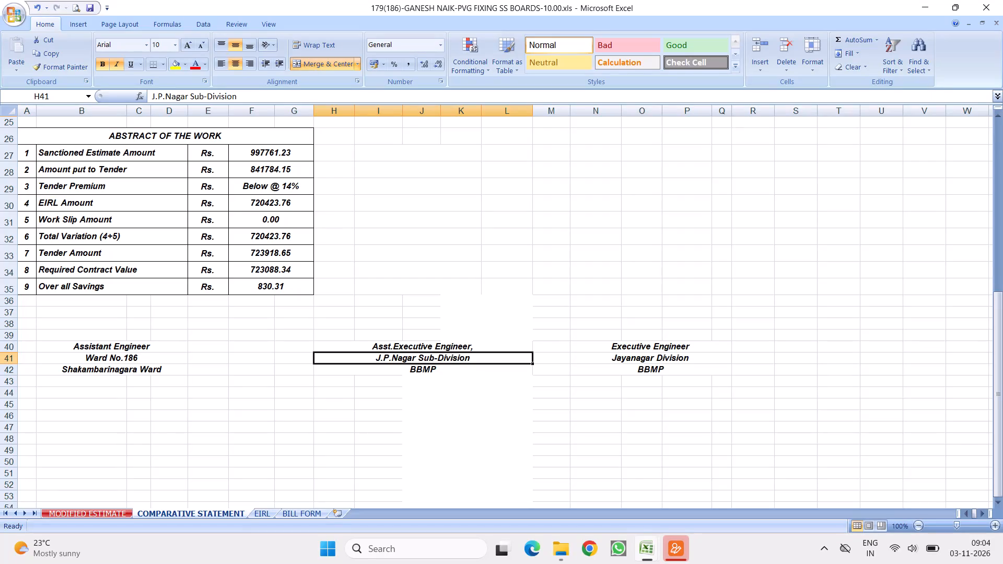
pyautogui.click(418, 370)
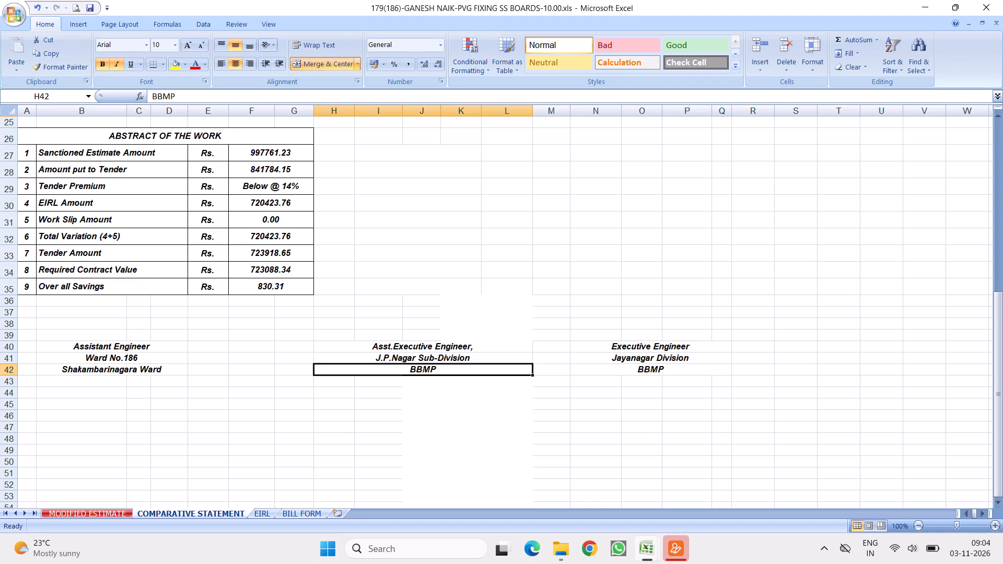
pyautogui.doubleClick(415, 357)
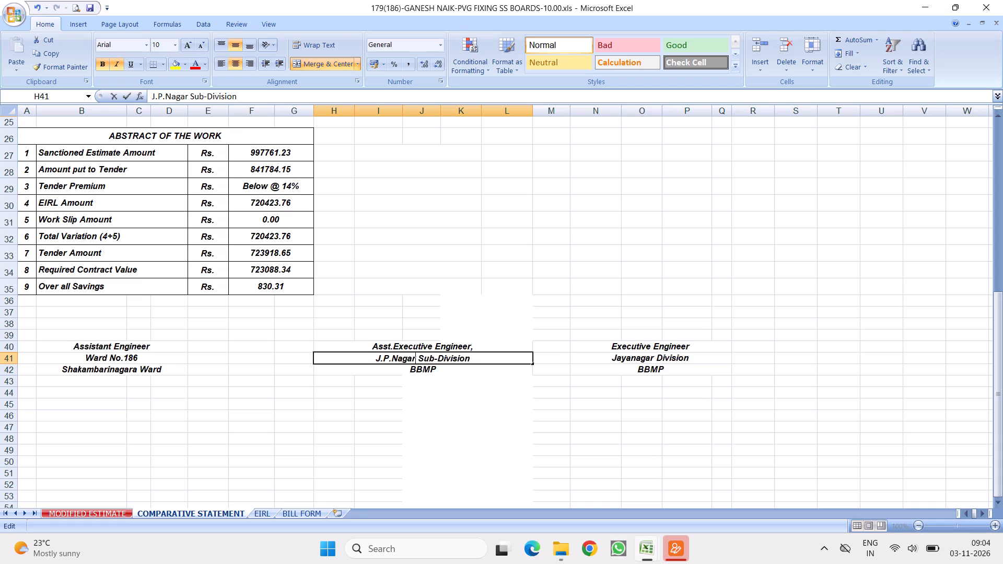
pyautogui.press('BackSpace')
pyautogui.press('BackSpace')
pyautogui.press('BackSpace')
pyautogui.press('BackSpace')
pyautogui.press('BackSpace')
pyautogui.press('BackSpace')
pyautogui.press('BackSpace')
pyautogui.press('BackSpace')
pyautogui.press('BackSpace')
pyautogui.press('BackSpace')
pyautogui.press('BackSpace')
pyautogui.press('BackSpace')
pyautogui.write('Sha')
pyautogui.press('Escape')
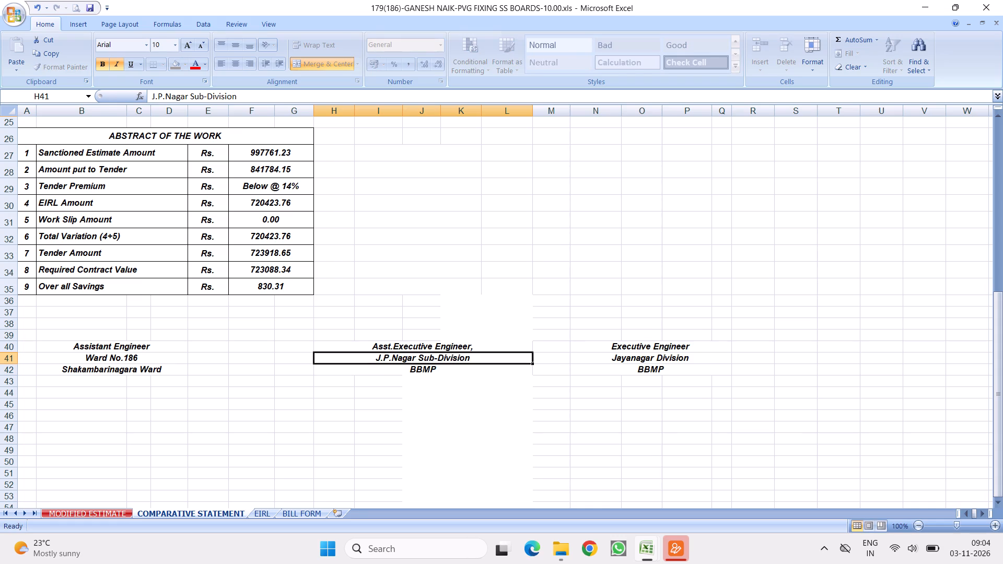
# On the BILL FORM sheet, change the sub-division line under Assistant Executive Engineer in E31 to "Shakambarinagara Sub-Division".
pyautogui.click(302, 514)
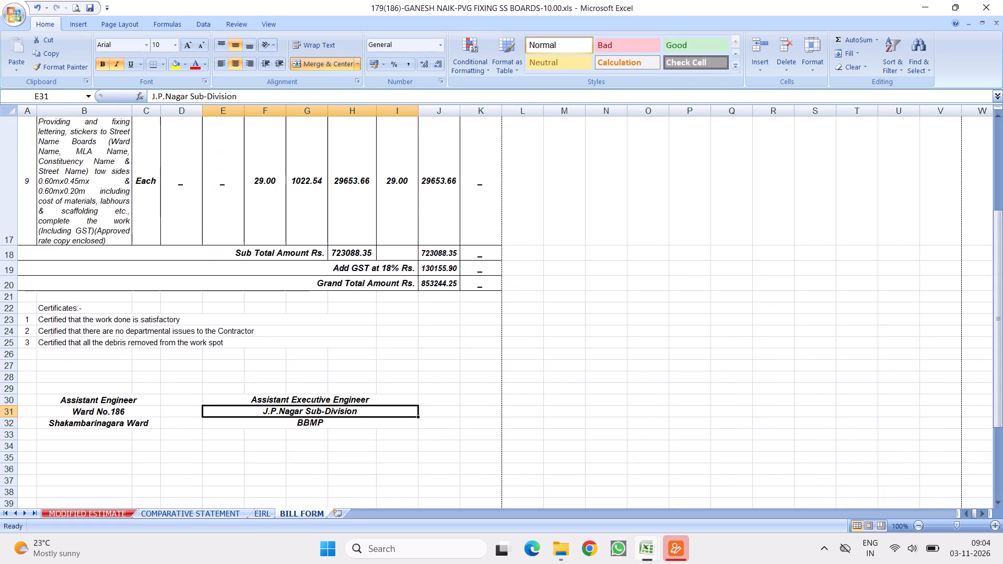
pyautogui.doubleClick(301, 410)
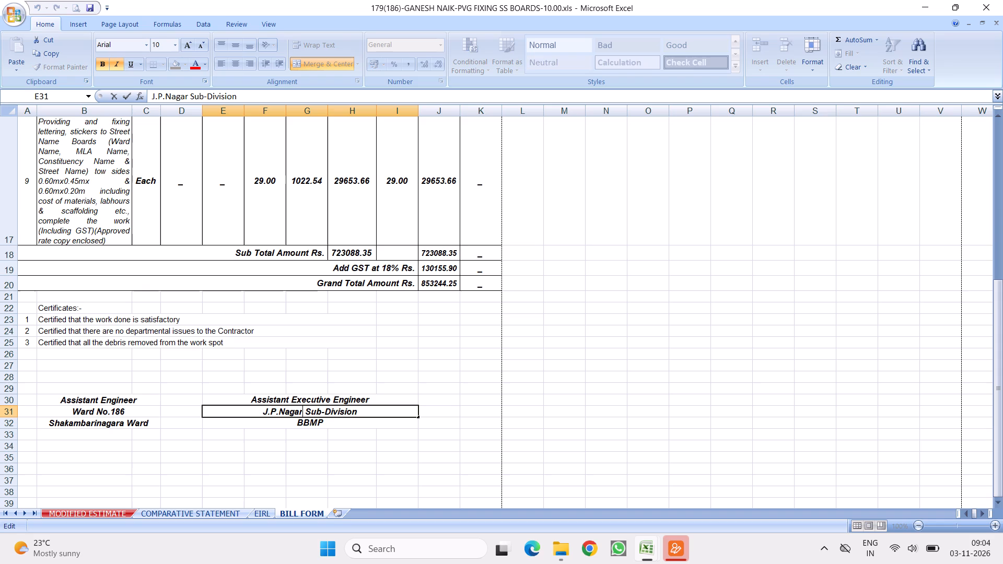
pyautogui.press('BackSpace')
pyautogui.press('BackSpace')
pyautogui.press('BackSpace')
pyautogui.press('BackSpace')
pyautogui.press('BackSpace')
pyautogui.press('BackSpace')
pyautogui.press('BackSpace')
pyautogui.press('BackSpace')
pyautogui.press('BackSpace')
pyautogui.press('BackSpace')
pyautogui.press('BackSpace')
pyautogui.write('Shakambarinagara')
pyautogui.click(300, 418)
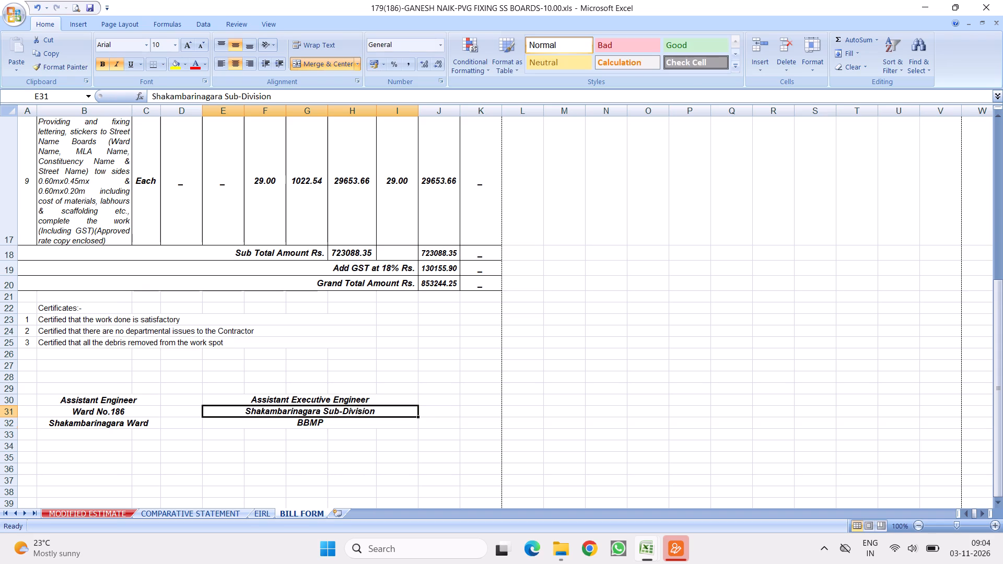
# Replace the organisation line in E32 of the Assistant Executive Engineer block with "BSCC".
pyautogui.click(300, 424)
pyautogui.write('BSCC')
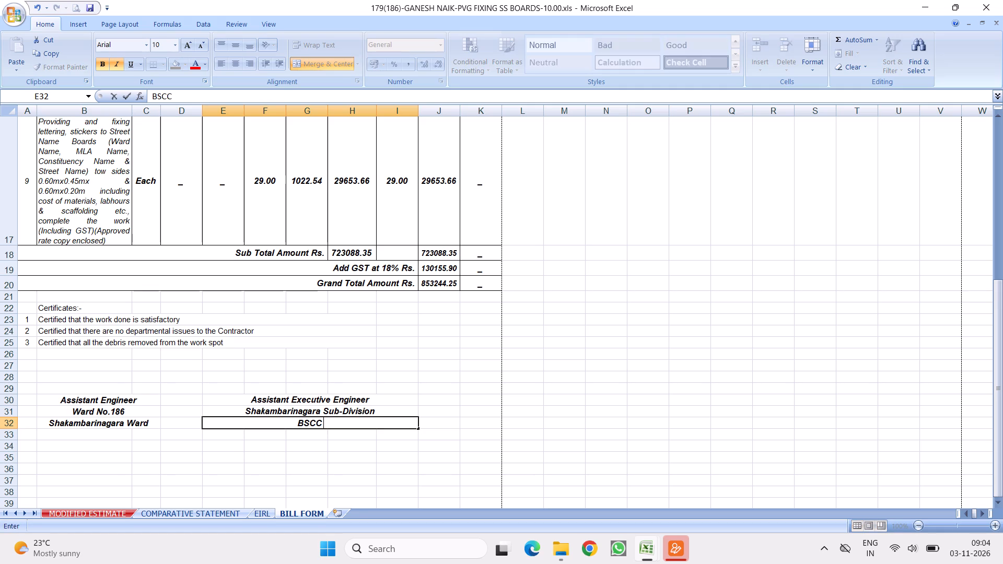
pyautogui.click(346, 359)
# Move the BILL FORM sheet to the first position, ahead of MODIFIED ESTIMATE.
pyautogui.scroll(4, 317, 375)
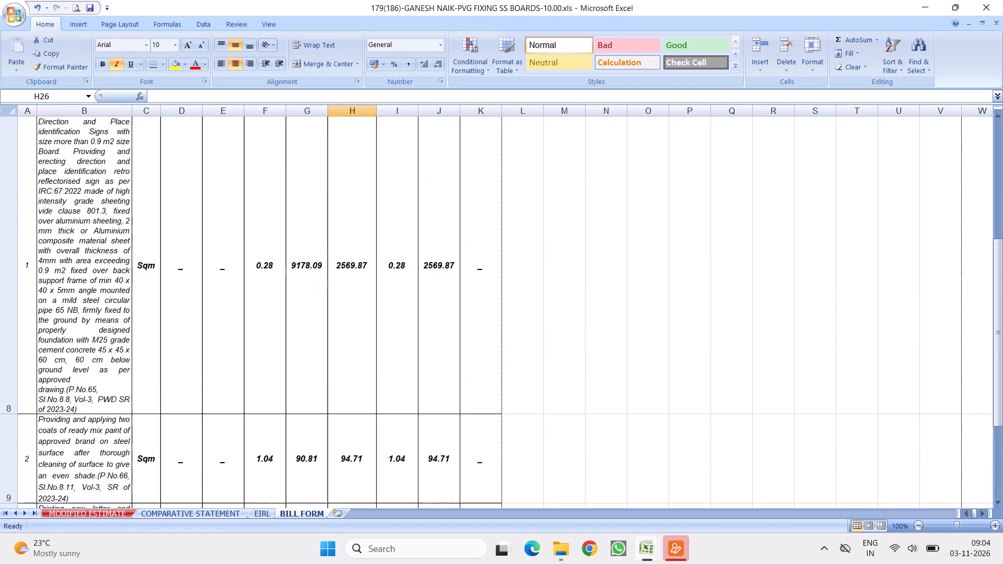
pyautogui.scroll(8, 317, 375)
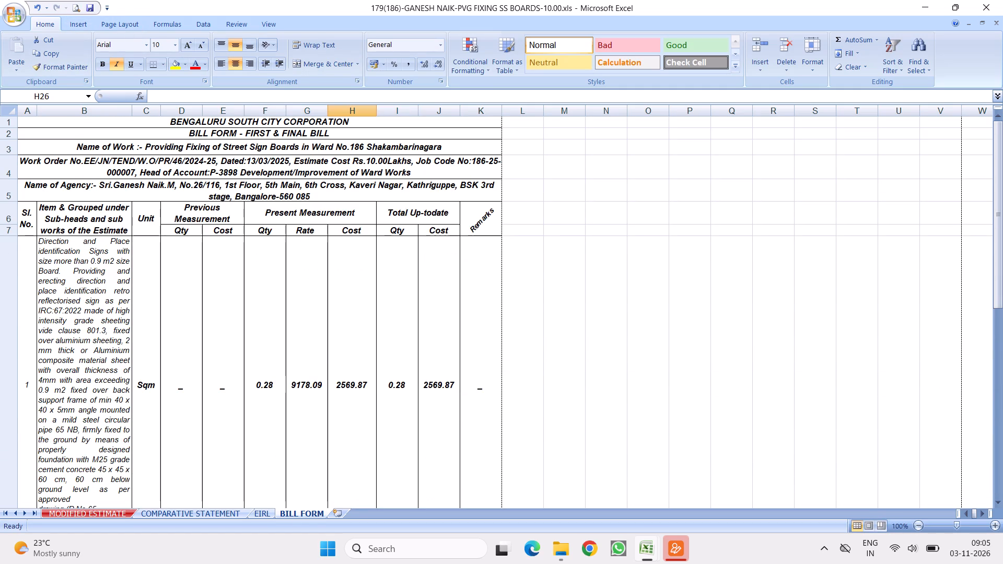
pyautogui.moveTo(298, 513); pyautogui.dragTo(67, 514)
# Preview the BILL FORM for printing and examine the totals and signature block on its last page.
pyautogui.click(74, 6)
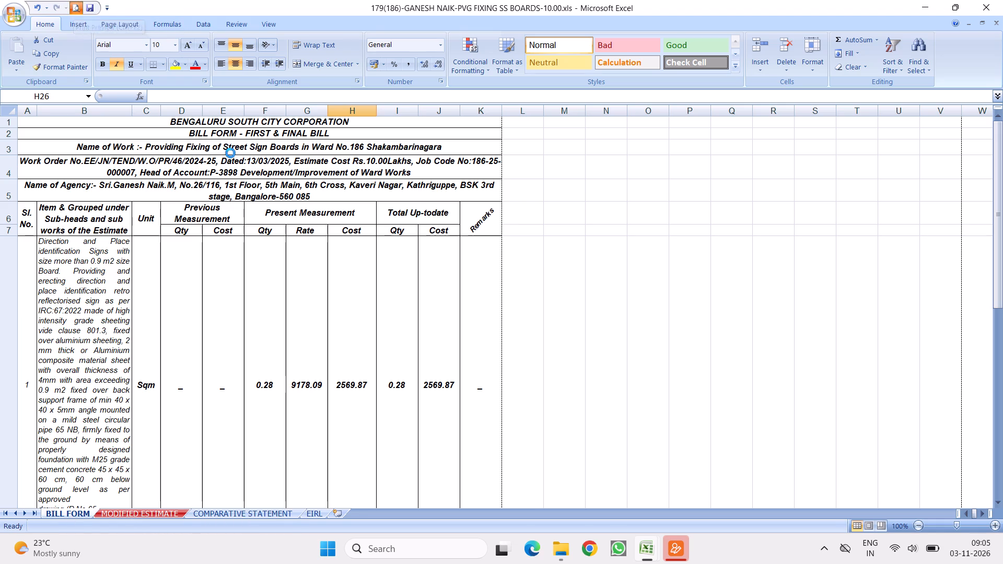
pyautogui.scroll(-13, 441, 229)
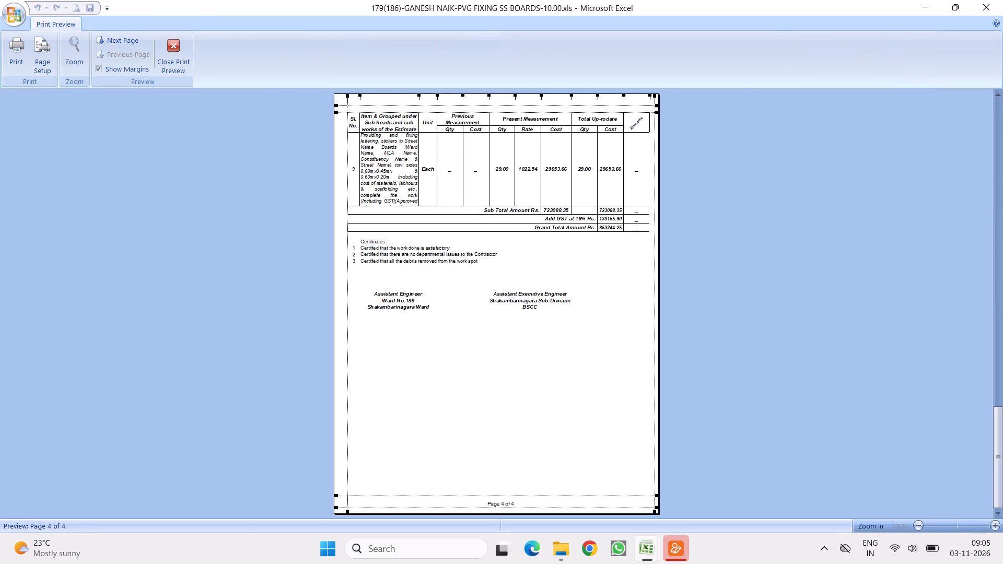
pyautogui.click(473, 163)
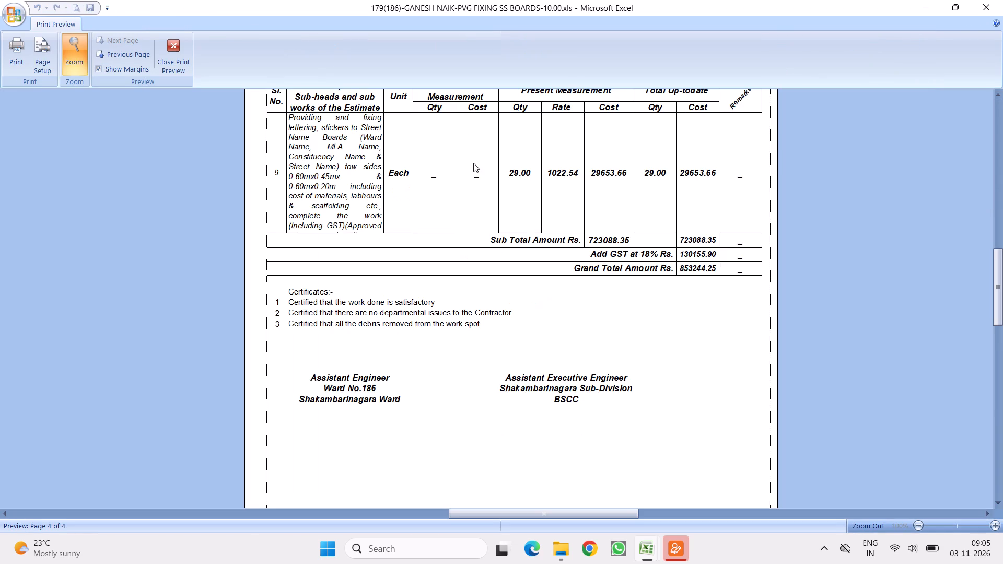
pyautogui.click(473, 163)
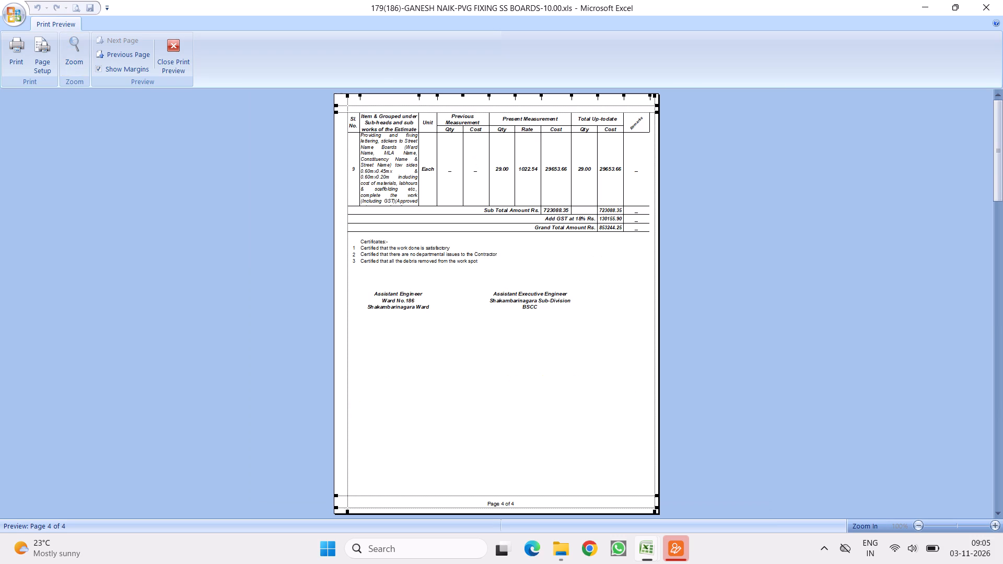
pyautogui.press('Escape')
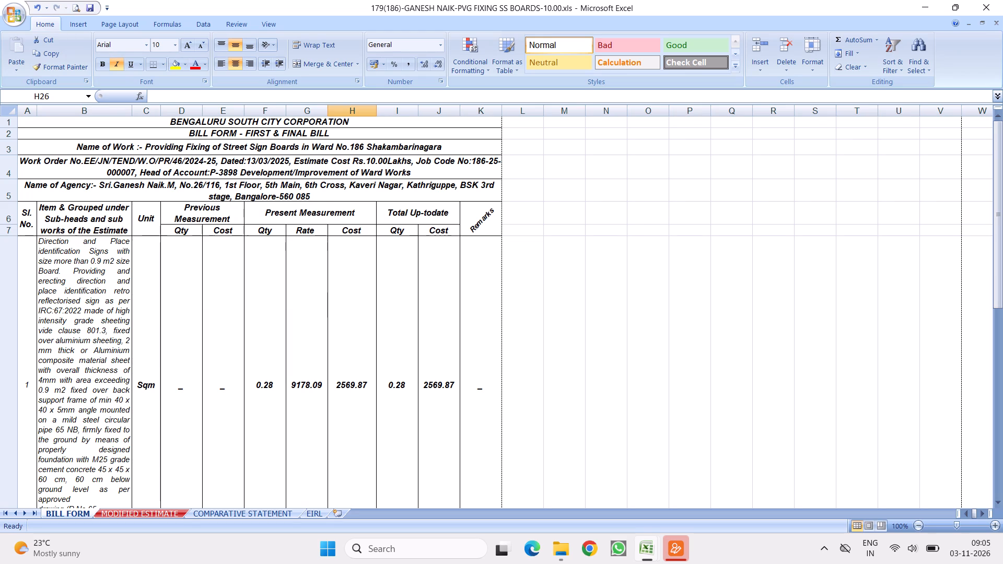
# Apply all borders to the Remarks column from K6 through the Grand Total row K20.
pyautogui.moveTo(483, 217); pyautogui.dragTo(457, 563)
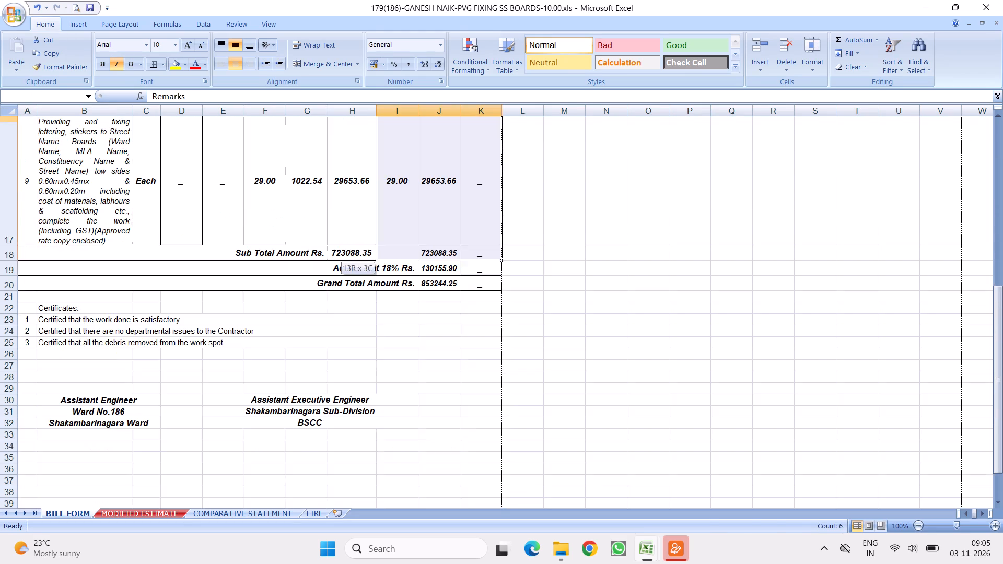
pyautogui.moveTo(457, 563); pyautogui.dragTo(482, 284)
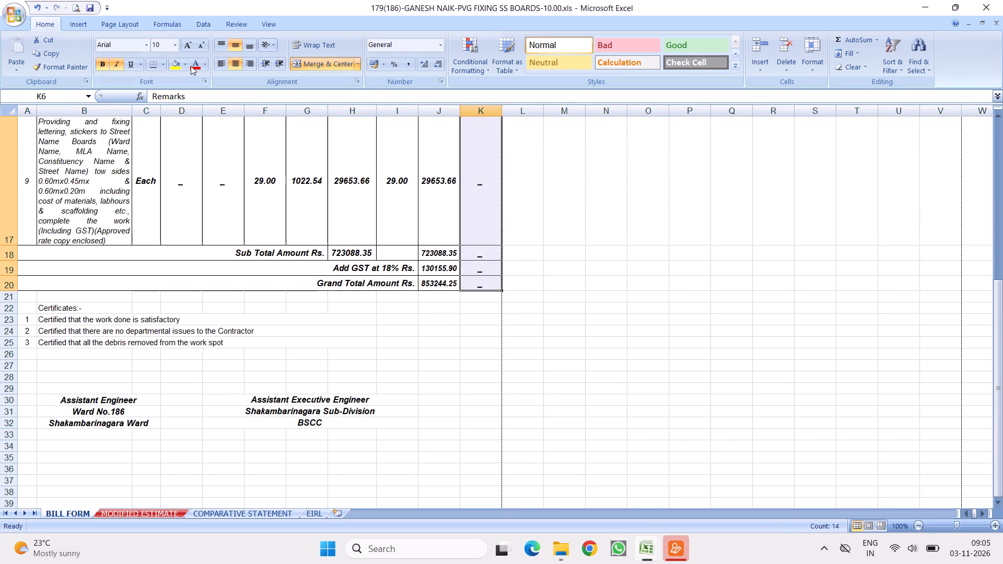
pyautogui.click(164, 63)
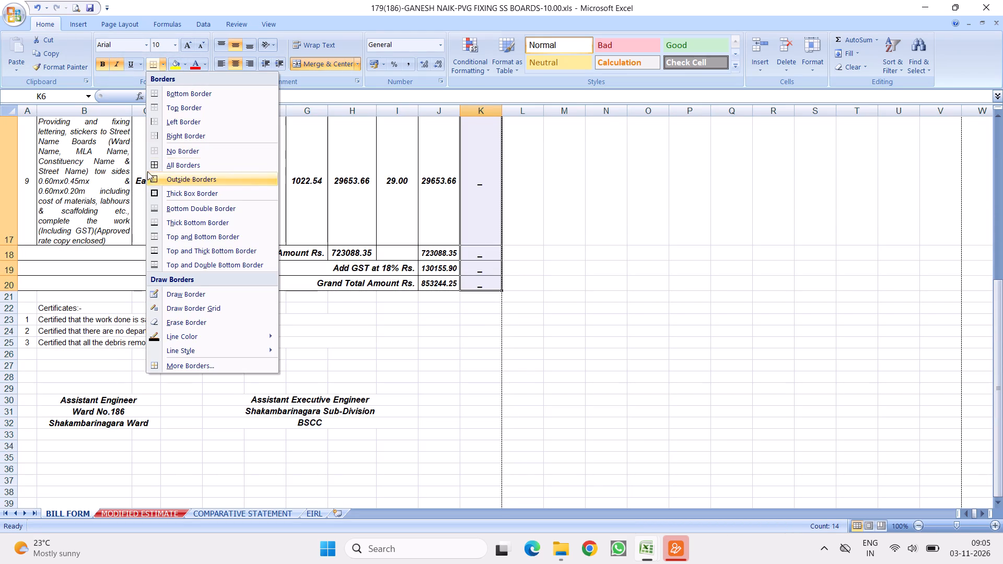
pyautogui.click(154, 164)
pyautogui.click(661, 297)
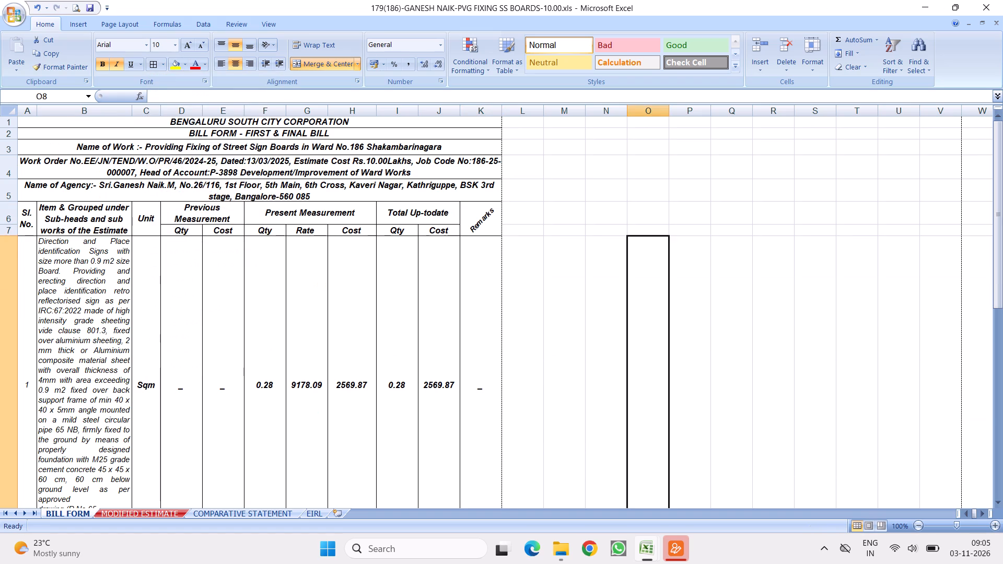
# Preview the BILL FORM for printing again and check the Remarks column borders and layout across its pages.
pyautogui.click(76, 7)
pyautogui.scroll(-8, 447, 271)
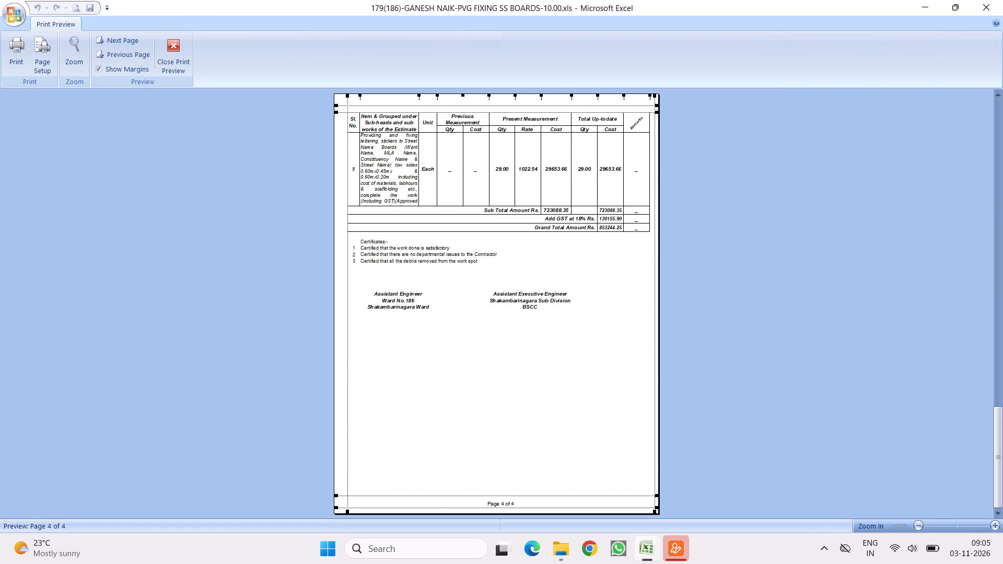
pyautogui.scroll(-5, 442, 263)
pyautogui.click(464, 165)
pyautogui.click(378, 166)
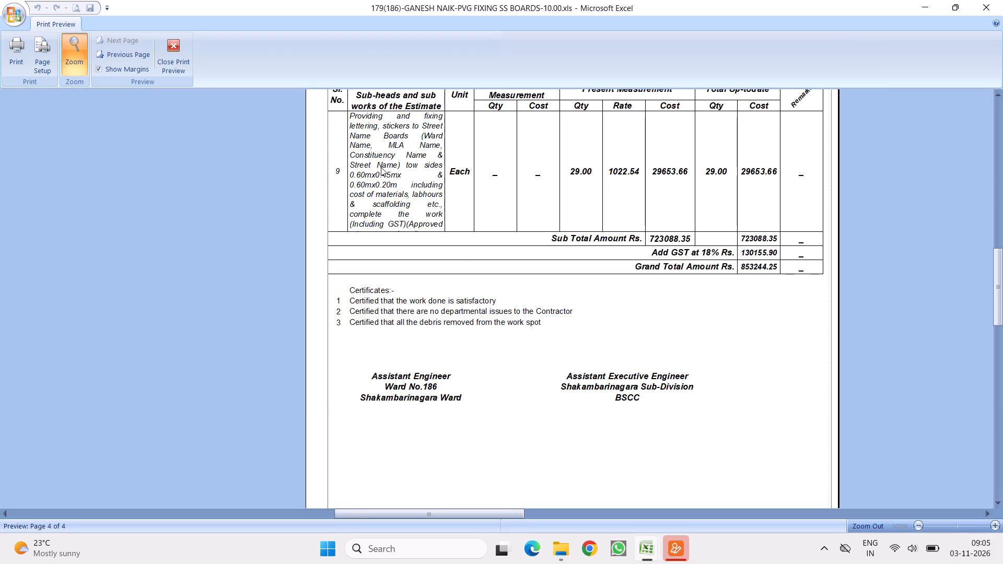
pyautogui.click(391, 169)
pyautogui.scroll(17, 428, 201)
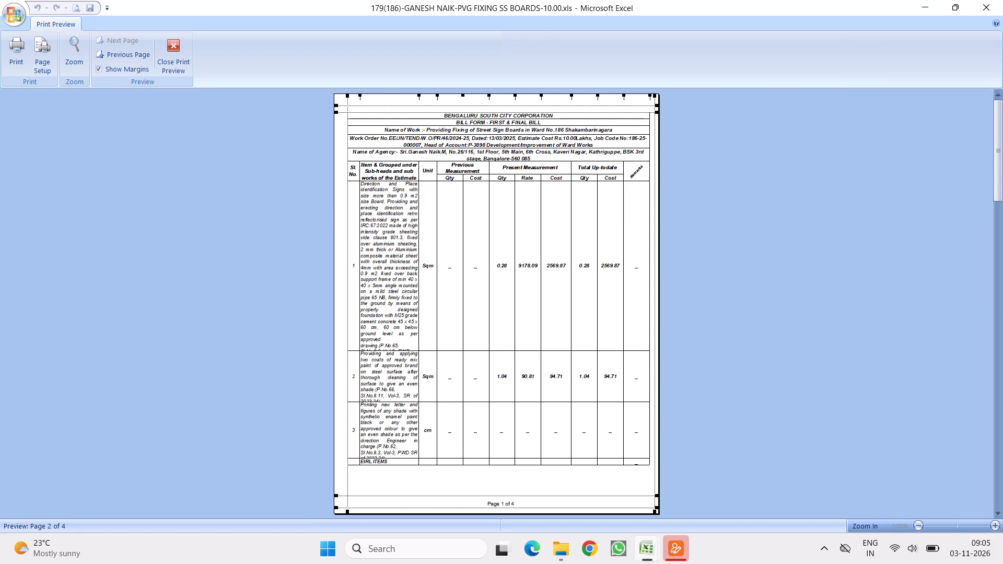
pyautogui.scroll(-2, 396, 264)
pyautogui.scroll(3, 395, 219)
pyautogui.scroll(-13, 402, 241)
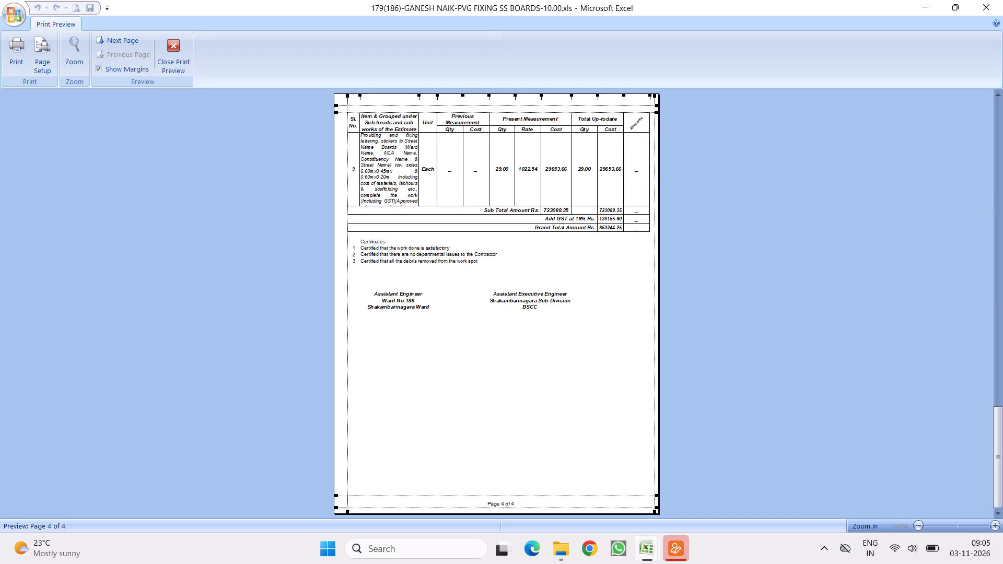
pyautogui.press('Escape')
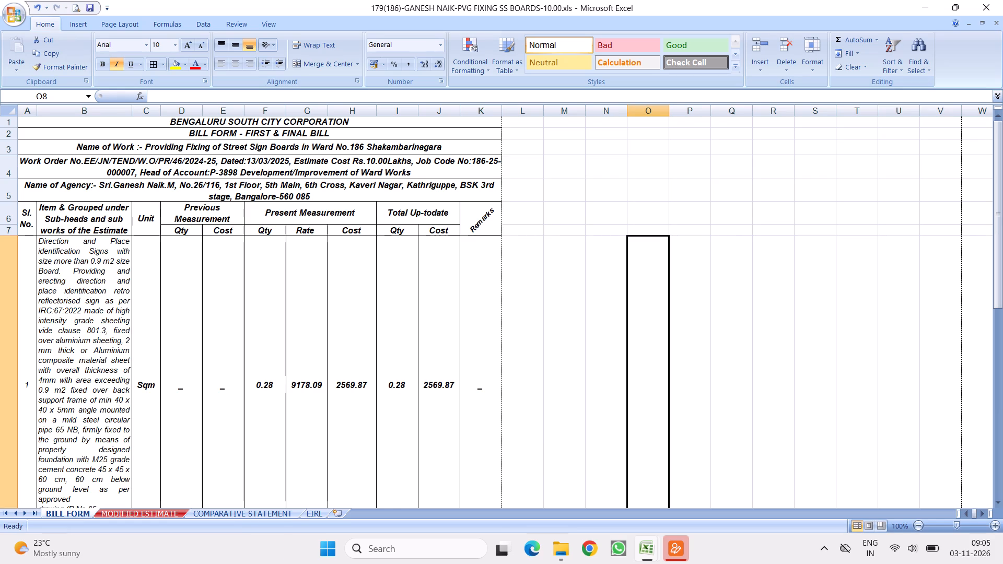
# Save the workbook.
pyautogui.click(353, 276)
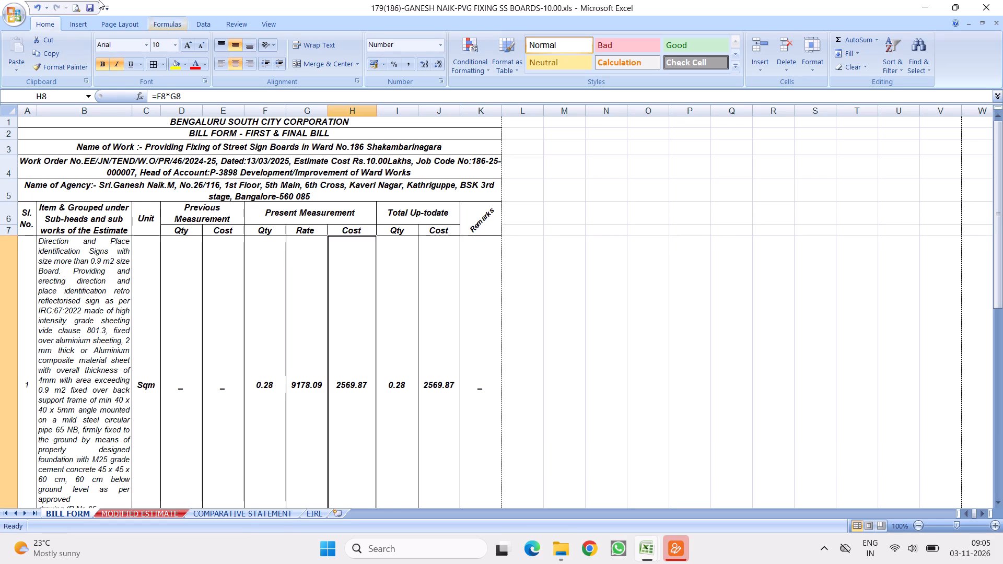
pyautogui.click(90, 6)
# In item 1's description in B8, replace the bracketed PWD SR reference with "as per direction of Engineer in charge".
pyautogui.scroll(-4, 163, 391)
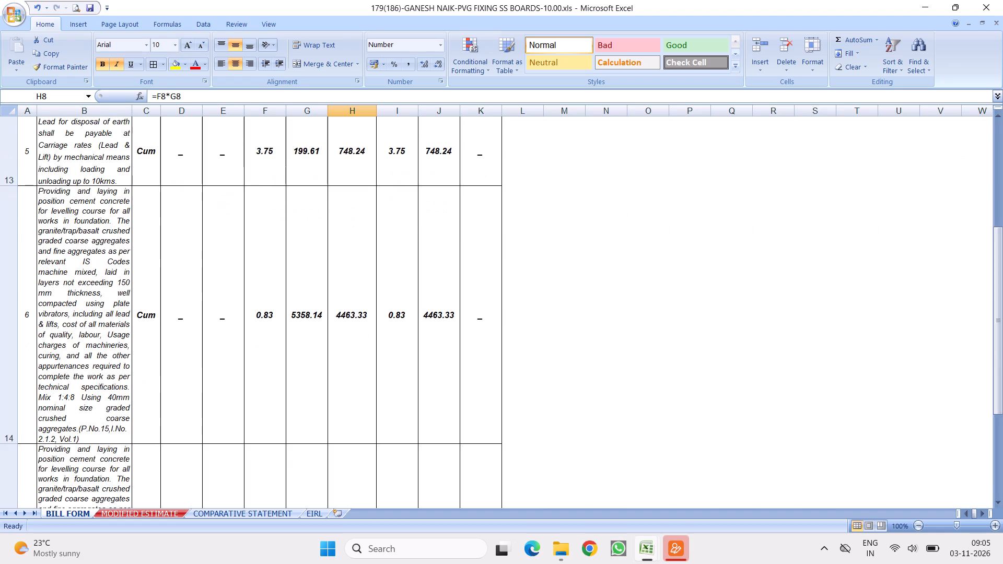
pyautogui.scroll(-4, 113, 327)
pyautogui.scroll(3, 165, 252)
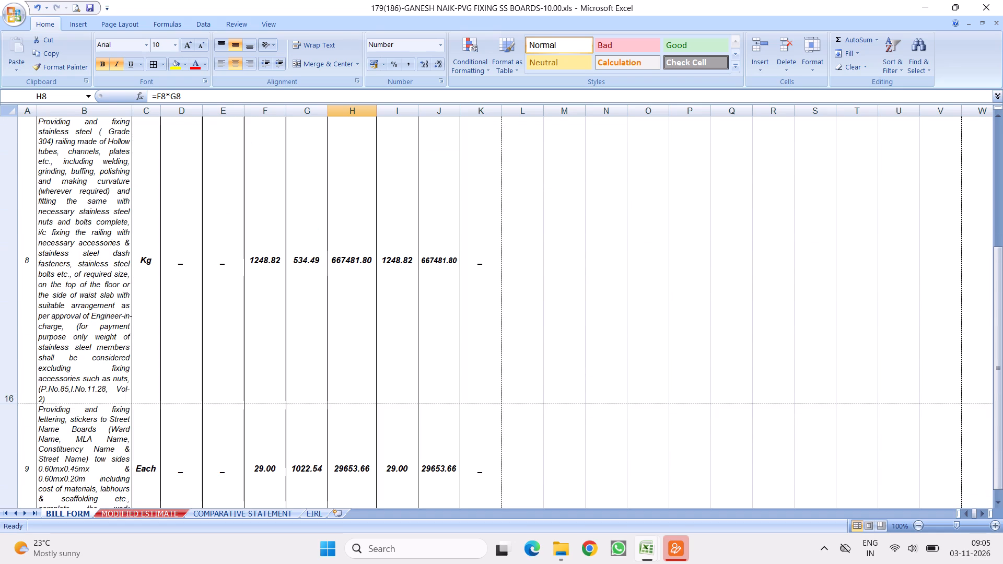
pyautogui.scroll(7, 131, 276)
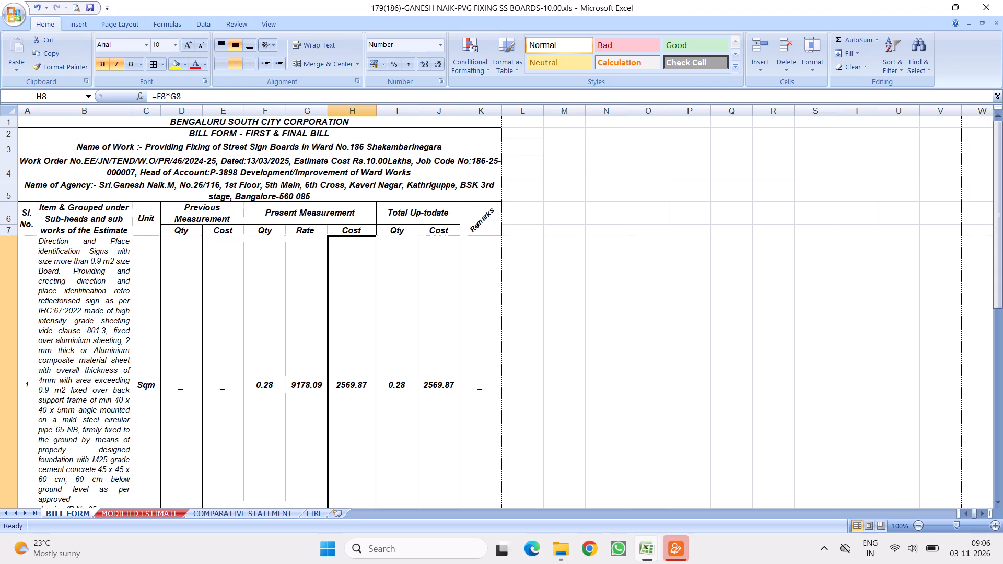
pyautogui.doubleClick(78, 459)
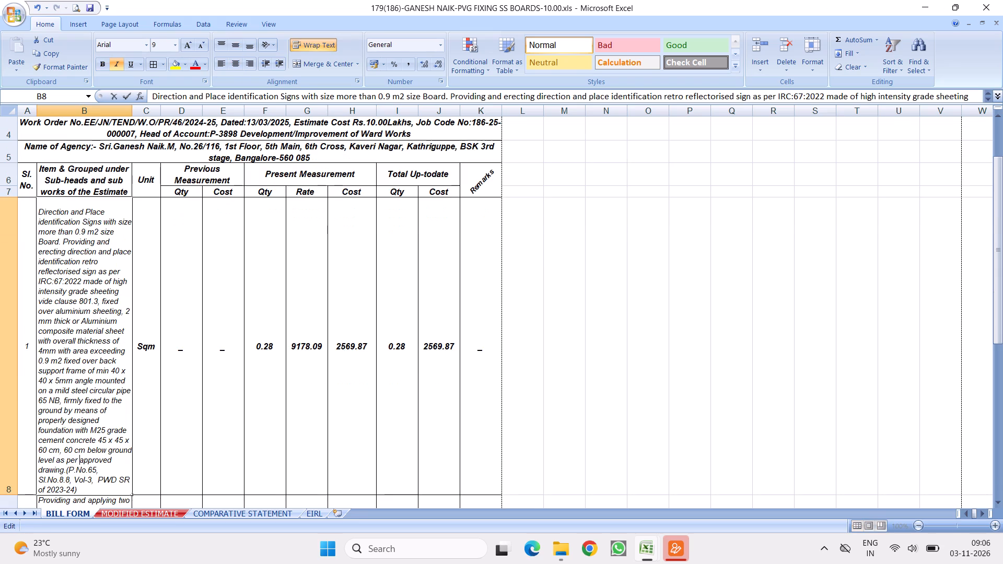
pyautogui.moveTo(65, 471); pyautogui.dragTo(79, 492)
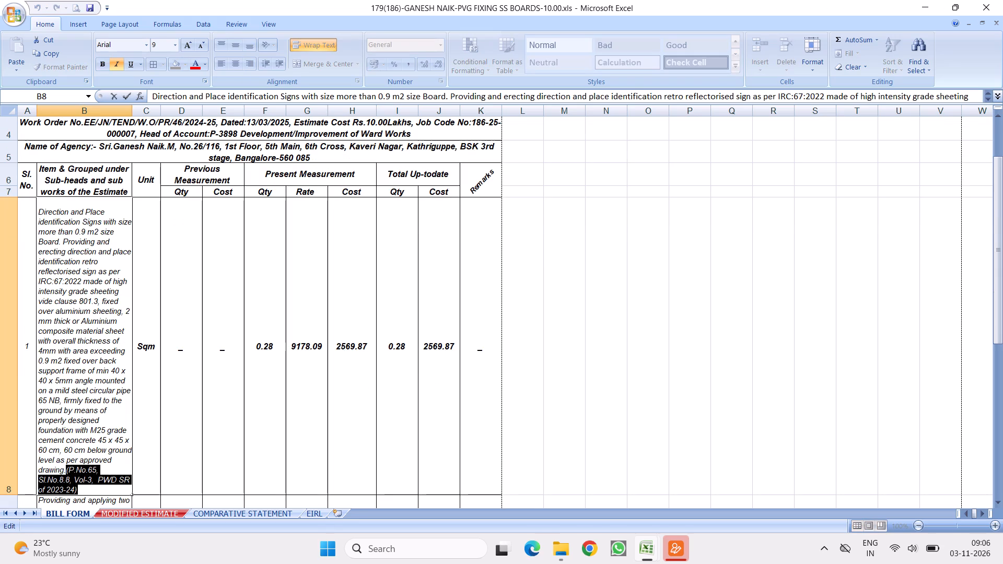
pyautogui.moveTo(79, 492); pyautogui.dragTo(86, 493)
pyautogui.press('Delete')
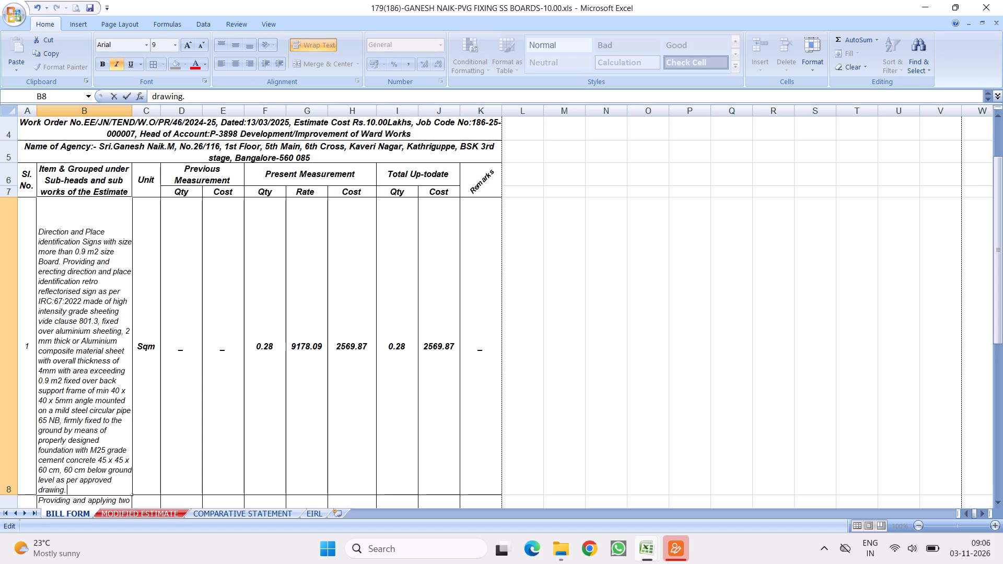
pyautogui.write('as')
pyautogui.press('BackSpace')
pyautogui.press('BackSpace')
pyautogui.press('space')
pyautogui.write('as per')
pyautogui.press('space')
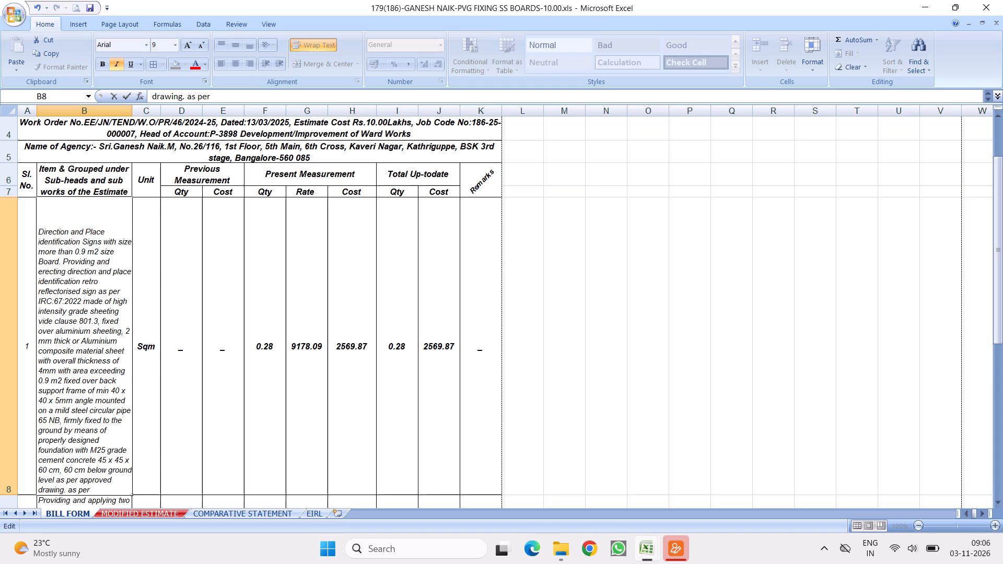
pyautogui.write('direction of')
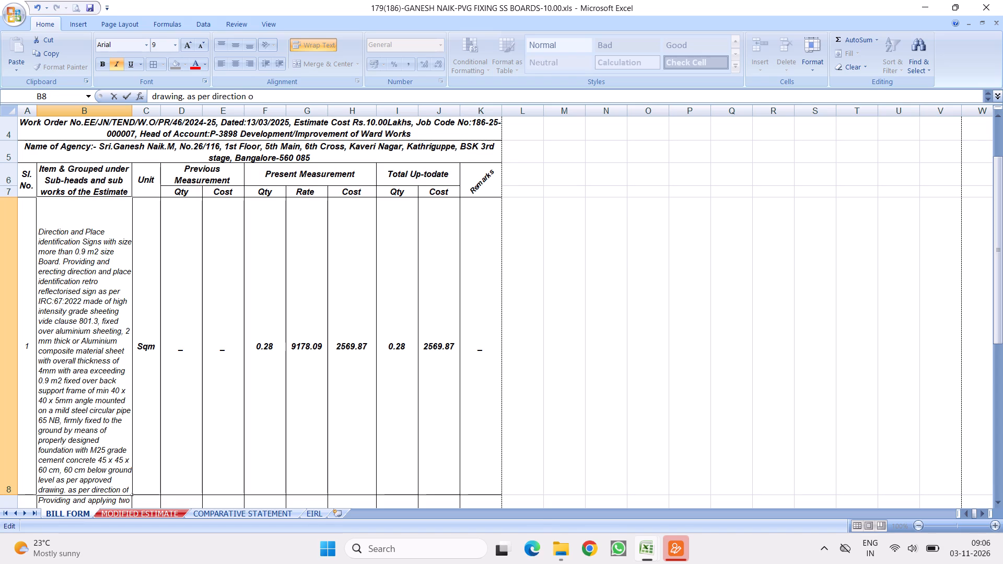
pyautogui.press('space')
pyautogui.write('Engineer in charge')
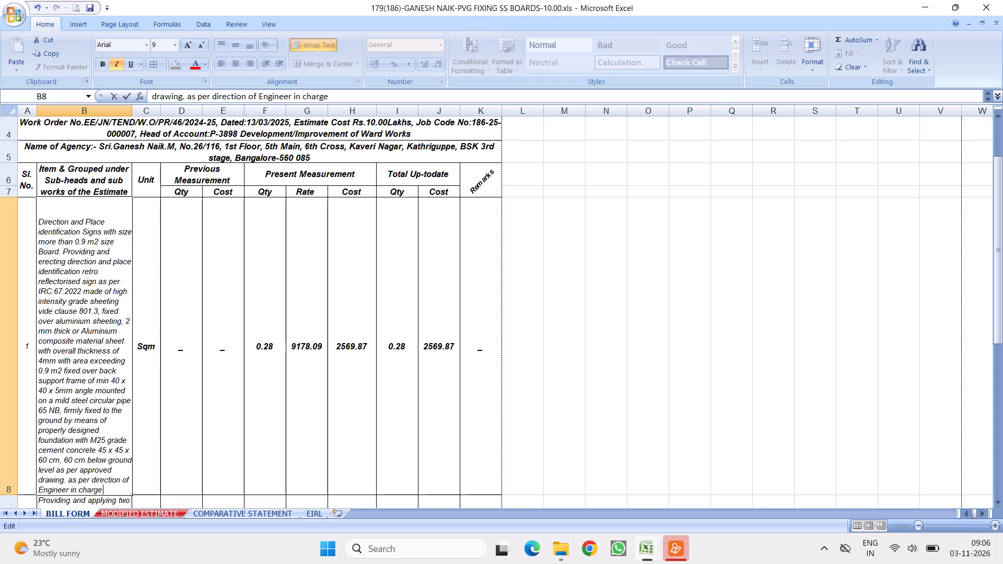
pyautogui.click(262, 394)
pyautogui.click(74, 368)
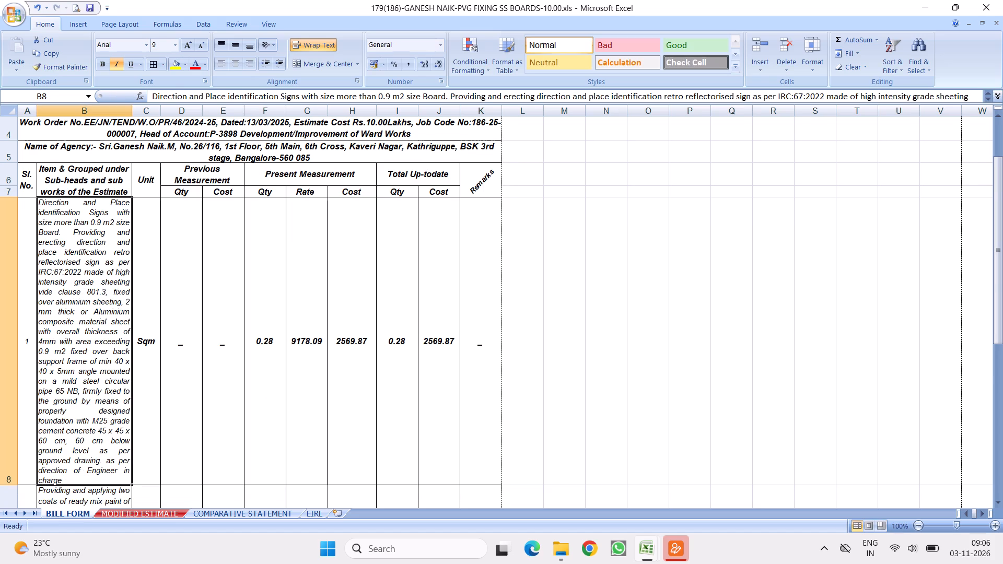
# Delete the bracketed reference "(P.No.66, Sl.No.8.11, Vol-3, SR of 2023-24)" from the end of item 2's description in B9.
pyautogui.press('Down')
pyautogui.doubleClick(74, 478)
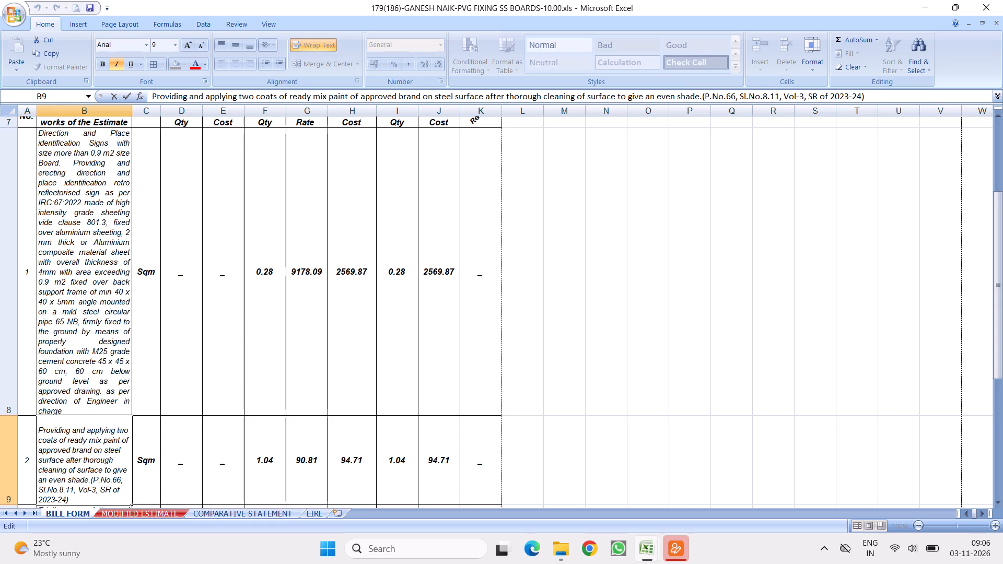
pyautogui.moveTo(90, 479); pyautogui.dragTo(90, 497)
pyautogui.press('Delete')
pyautogui.click(243, 439)
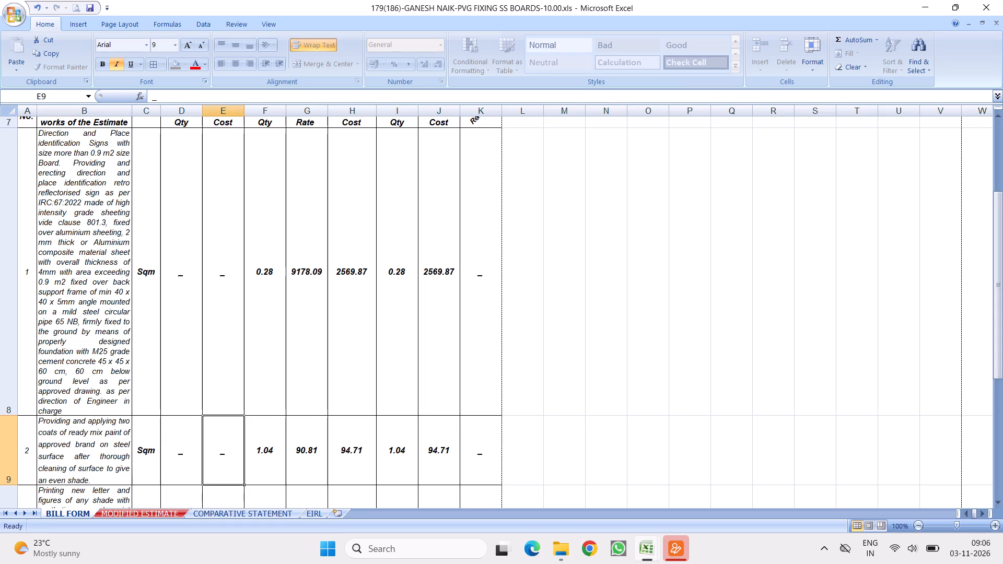
# Delete the bracketed reference "(P.No.62, Sl.No.8.3, Vol-3, PWD SR of 2023-24)" from the end of item 3's description in B10.
pyautogui.click(73, 454)
pyautogui.press('Return')
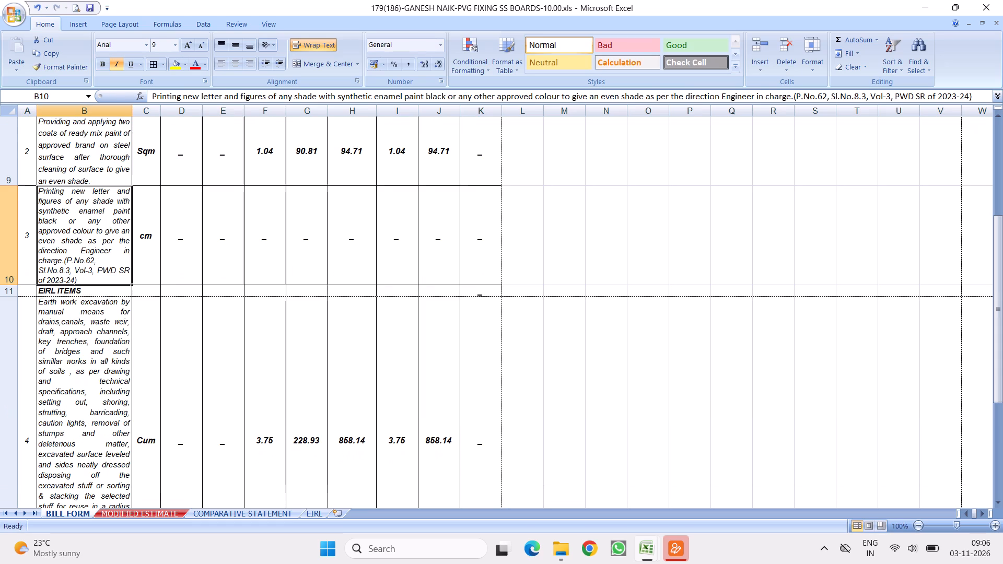
pyautogui.doubleClick(84, 239)
pyautogui.moveTo(64, 262); pyautogui.dragTo(65, 285)
pyautogui.press('Delete')
pyautogui.press('BackSpace')
pyautogui.click(271, 315)
# Delete the bracketed reference "(P.No.5,I.No.1.4.1,Vol.1)" from the end of item 4's description in B12.
pyautogui.doubleClick(84, 377)
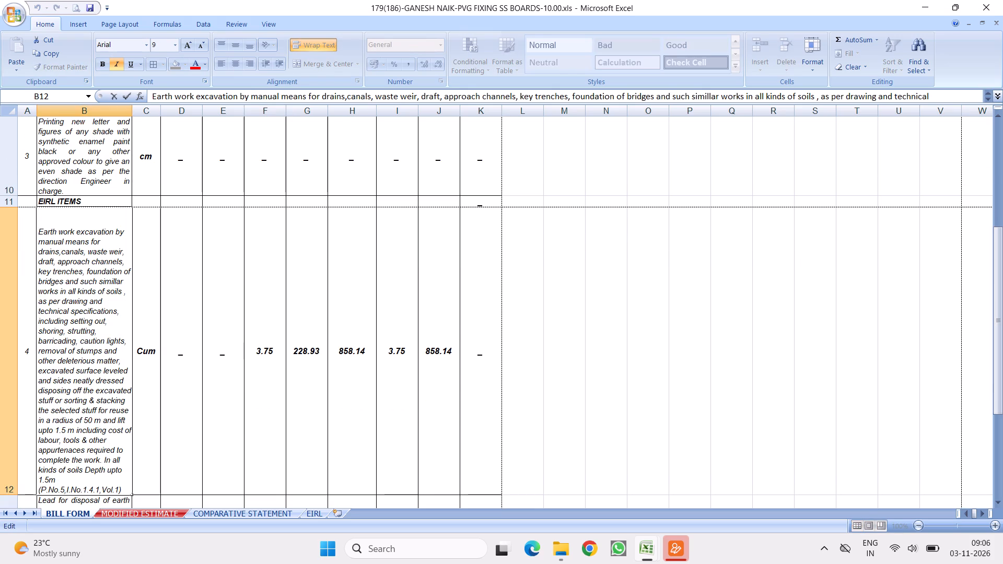
pyautogui.moveTo(38, 491); pyautogui.dragTo(155, 492)
pyautogui.press('Delete')
pyautogui.click(298, 432)
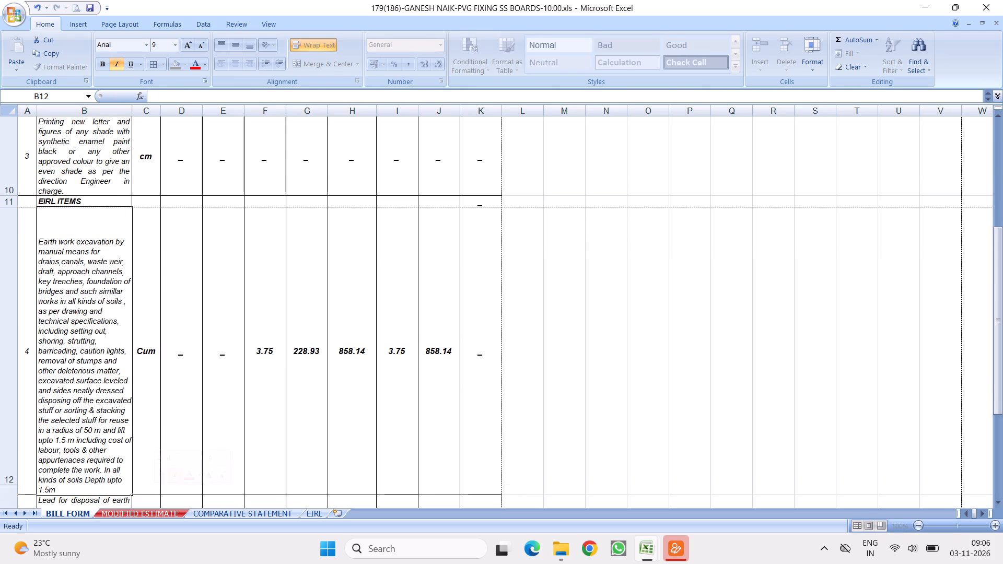
# Delete the bracketed reference "(P.No.15,I.No.2.1.2, Vol.1)" from the end of item 6's description in B14.
pyautogui.click(79, 420)
pyautogui.press('Return')
pyautogui.click(61, 450)
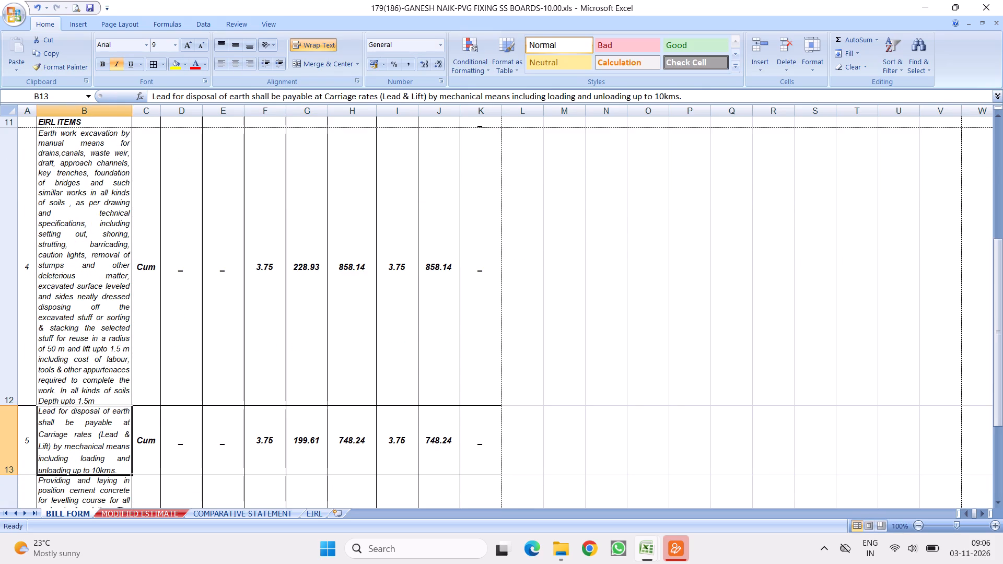
pyautogui.click(215, 430)
pyautogui.click(90, 442)
pyautogui.press('Return')
pyautogui.doubleClick(81, 399)
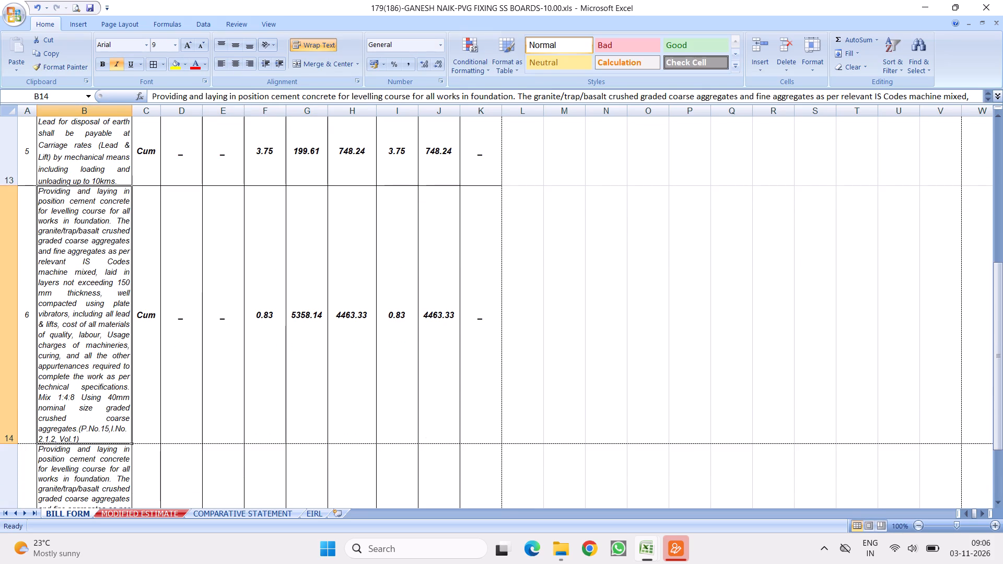
pyautogui.moveTo(77, 429); pyautogui.dragTo(77, 450)
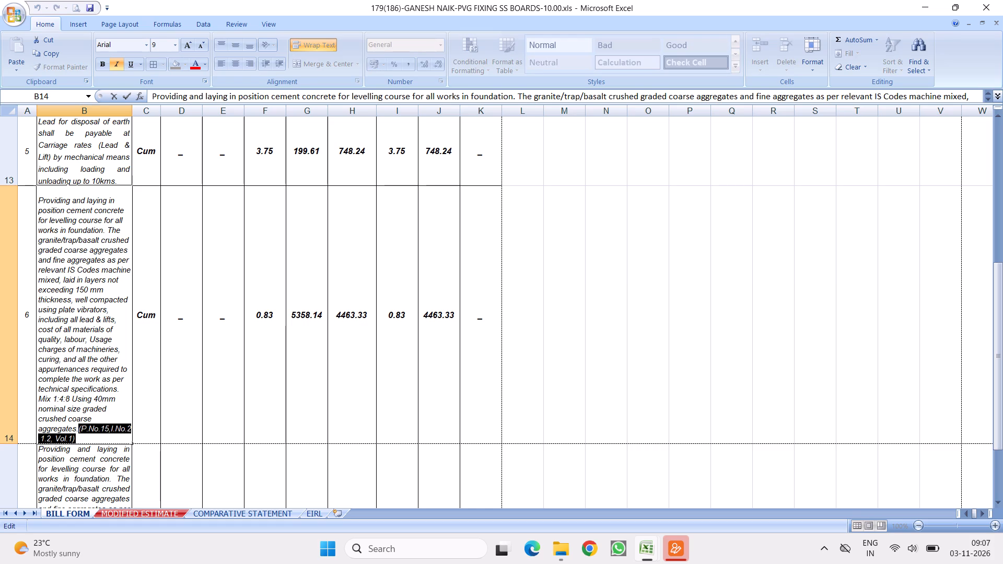
pyautogui.moveTo(77, 450); pyautogui.dragTo(77, 451)
pyautogui.press('Delete')
pyautogui.click(217, 439)
# Delete the bracketed reference "(P.No.15,I.No.2.1.6, Vol.1)" from the end of item 7's description in B15.
pyautogui.doubleClick(74, 461)
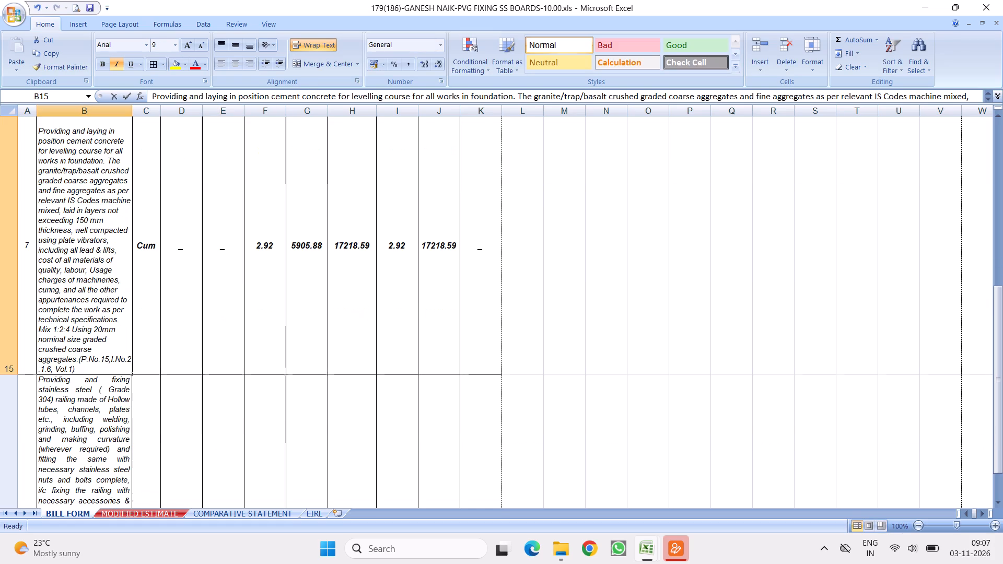
pyautogui.moveTo(77, 360); pyautogui.dragTo(77, 389)
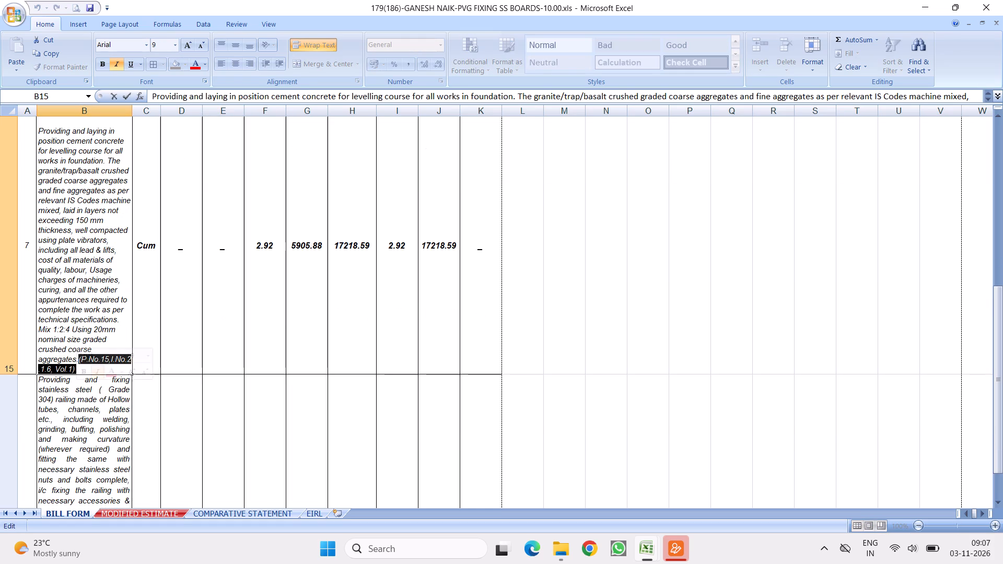
pyautogui.press('Delete')
pyautogui.click(276, 385)
# Delete the bracketed reference "(P.No.85,I.No.11.28, Vol-2)" from the end of item 8's description in B16.
pyautogui.doubleClick(109, 415)
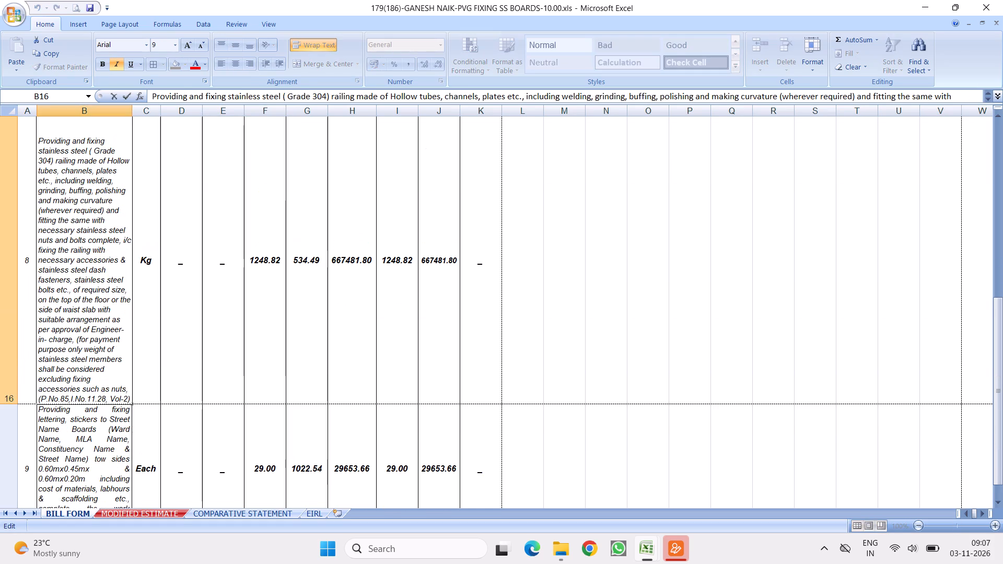
pyautogui.moveTo(38, 397); pyautogui.dragTo(171, 401)
pyautogui.press('Delete')
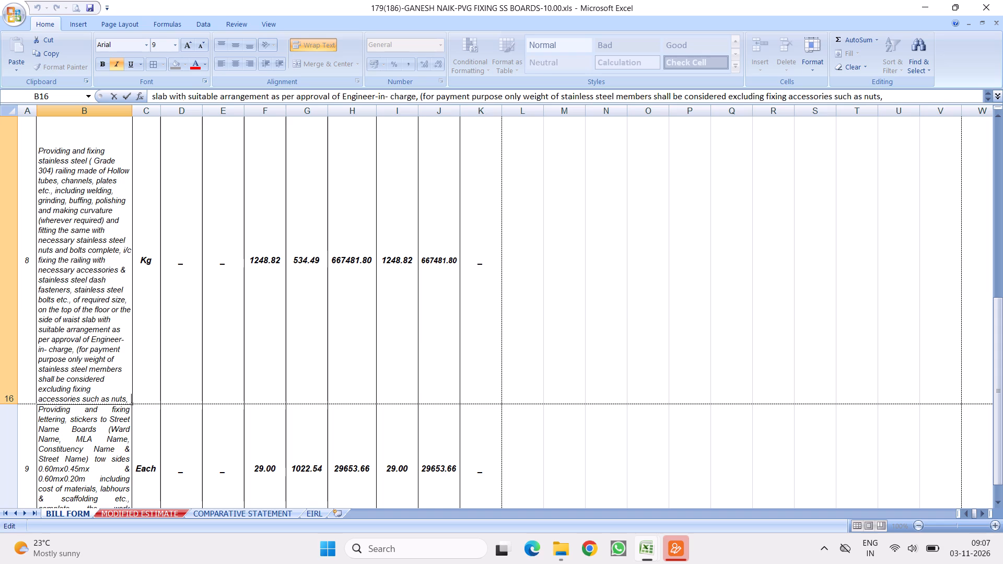
pyautogui.click(274, 397)
# Delete "(Including GST)(Approved rate copy enclosed)" from the end of item 9's description in B17.
pyautogui.doubleClick(102, 430)
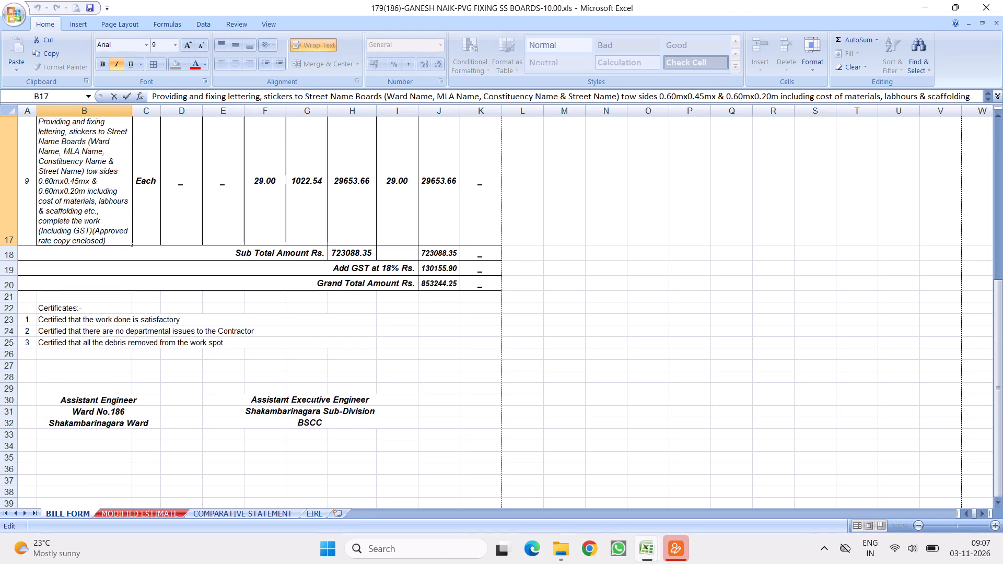
pyautogui.moveTo(38, 232); pyautogui.dragTo(137, 249)
pyautogui.press('Delete')
pyautogui.click(225, 264)
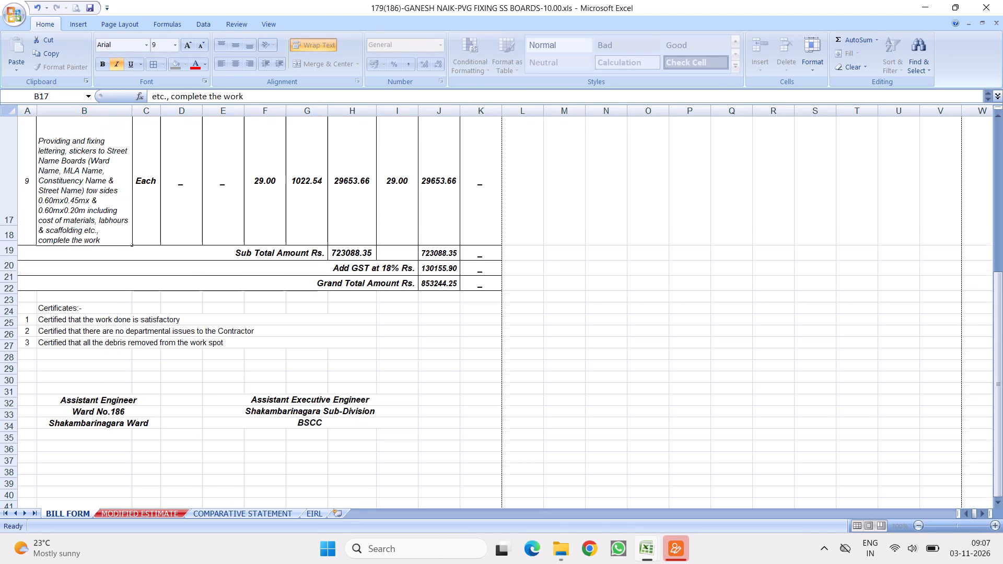
pyautogui.click(85, 179)
# Copy the closing text ". as per direction of Engineer in charge" from item 1's description in B8, leaving the cell unedited.
pyautogui.scroll(3, 109, 222)
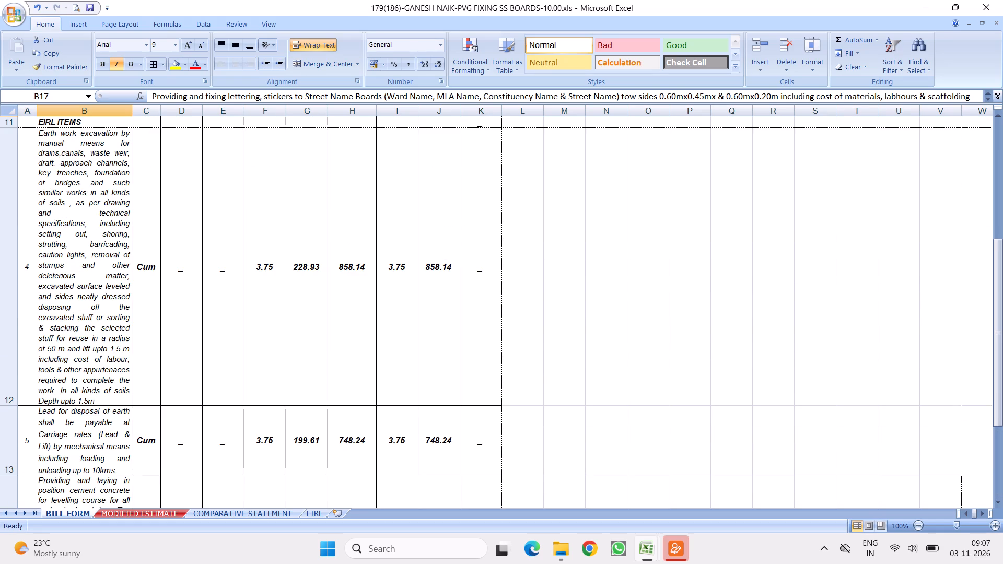
pyautogui.scroll(4, 130, 310)
pyautogui.doubleClick(88, 386)
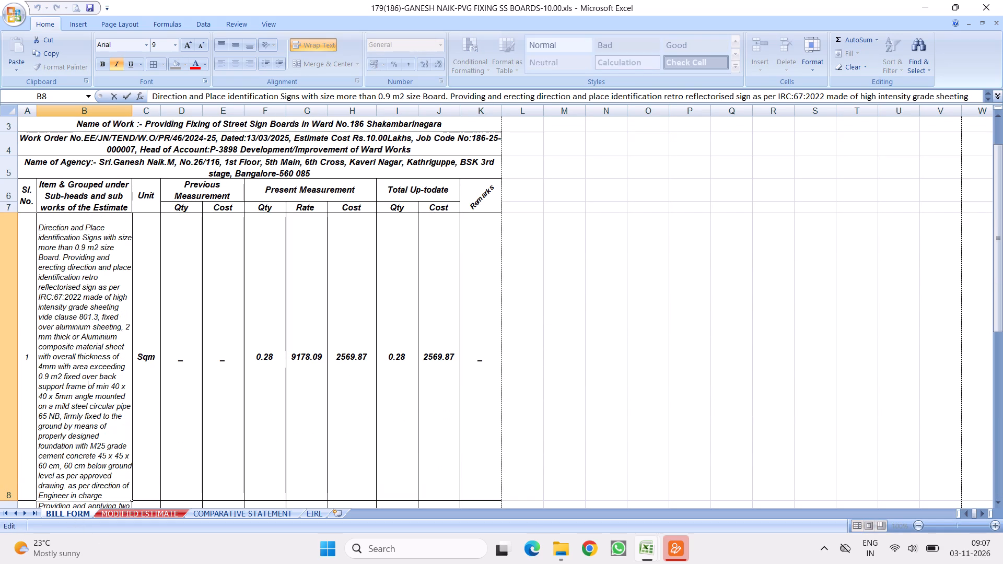
pyautogui.moveTo(64, 486); pyautogui.dragTo(116, 495)
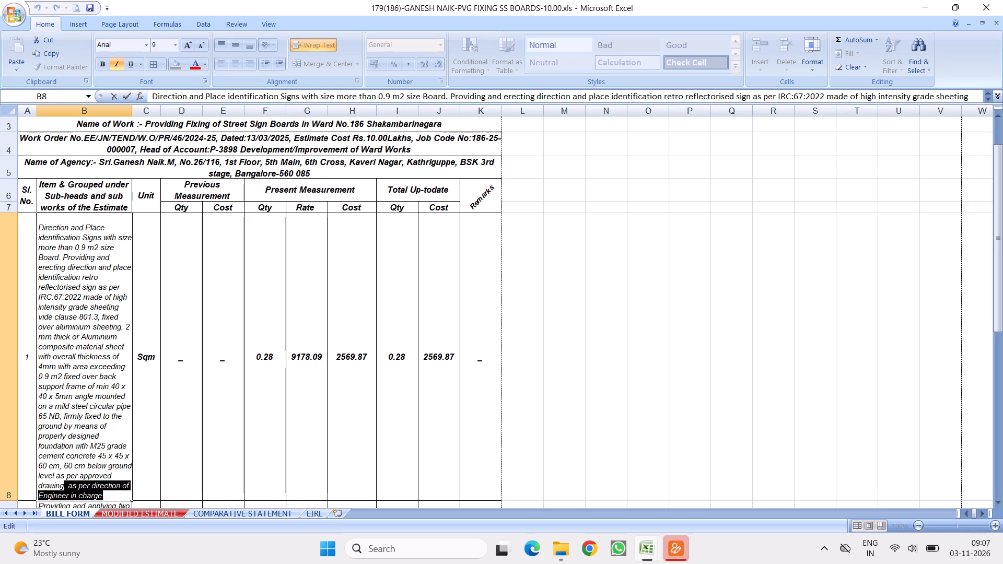
pyautogui.moveTo(116, 495); pyautogui.dragTo(116, 495)
pyautogui.rightClick(83, 490)
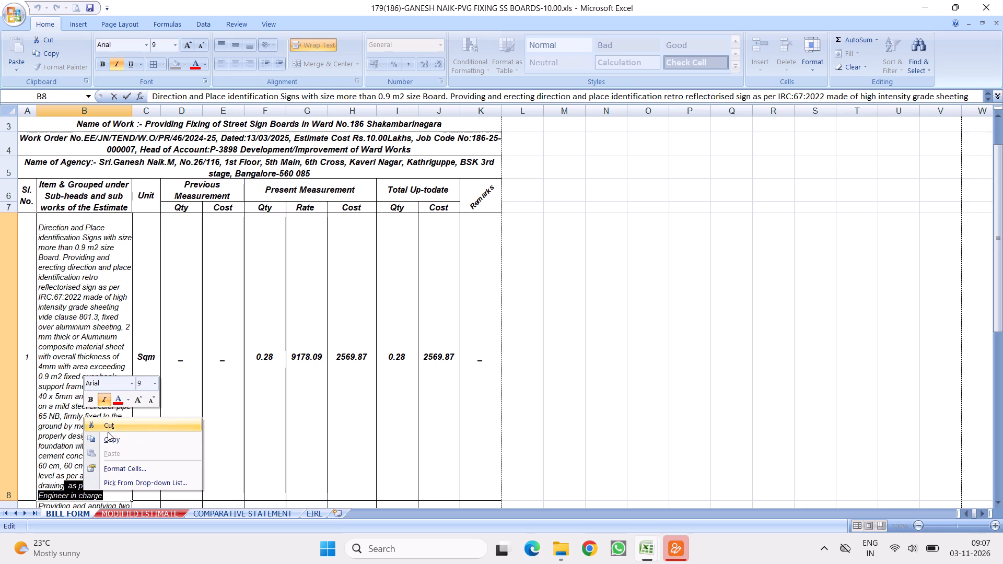
pyautogui.click(109, 437)
pyautogui.click(87, 412)
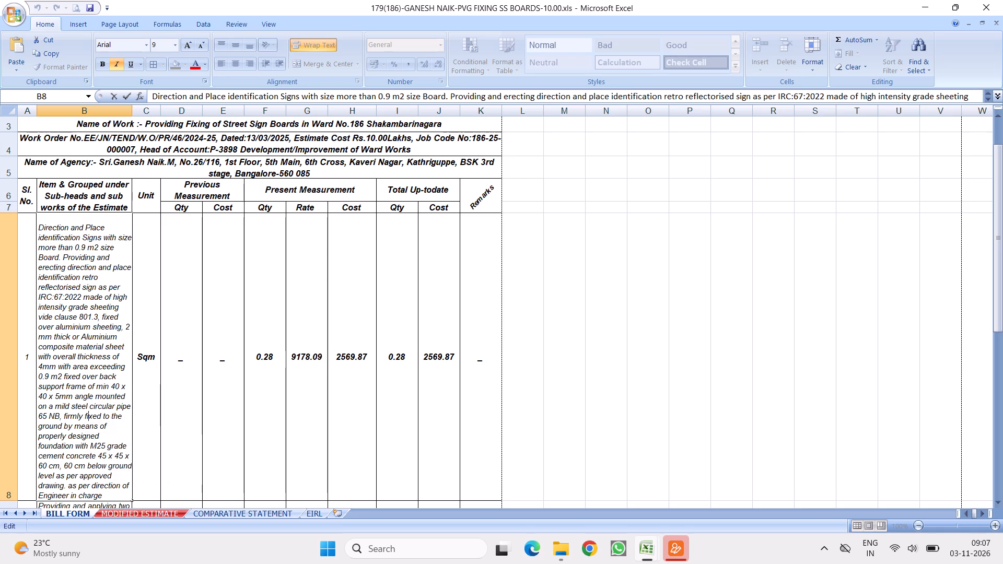
pyautogui.press('Down')
pyautogui.click(183, 418)
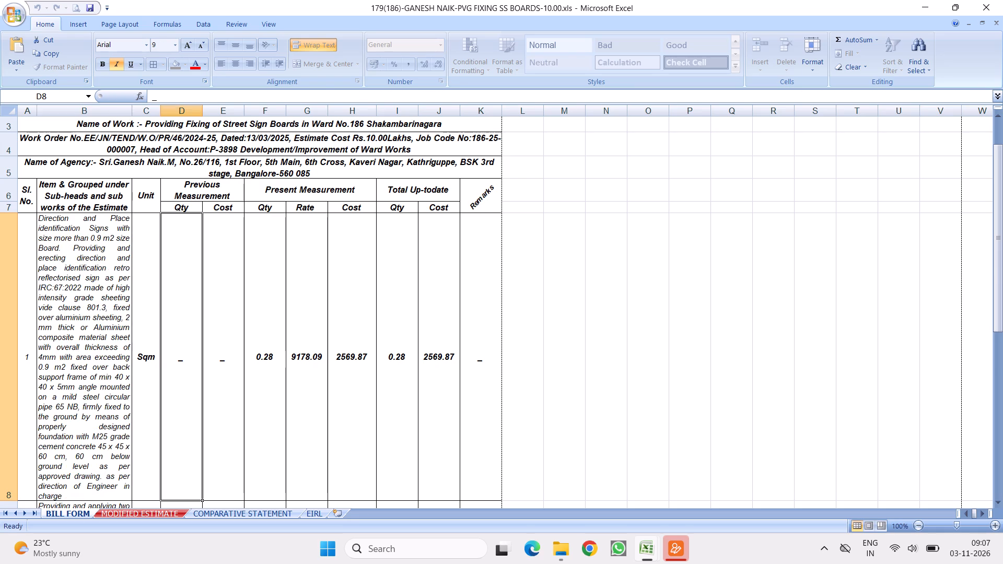
# Paste the copied text ". as per direction of Engineer in charge" at the end of item 4's description in B12.
pyautogui.click(98, 432)
pyautogui.press('Down')
pyautogui.press('Down')
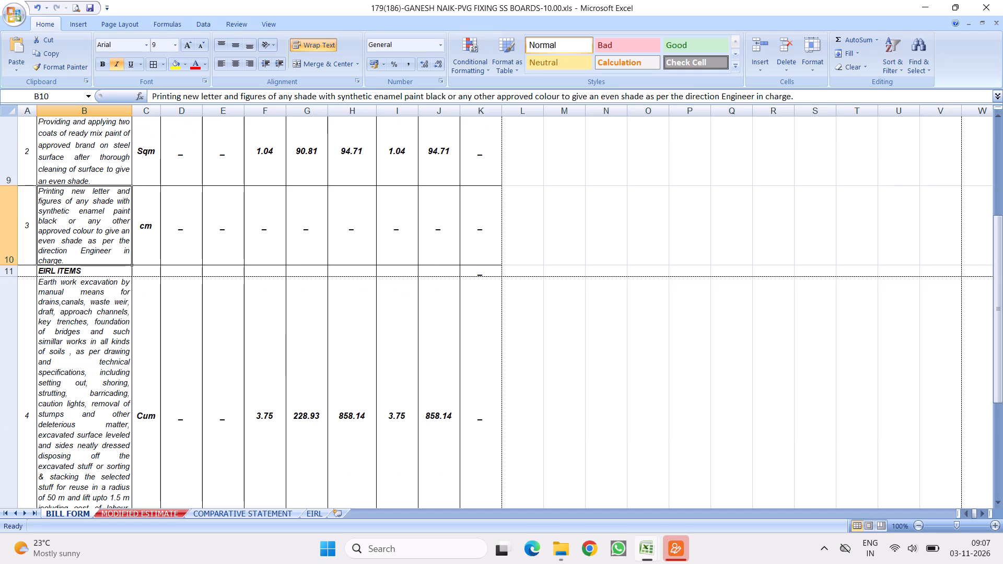
pyautogui.press('Down')
pyautogui.press('Down')
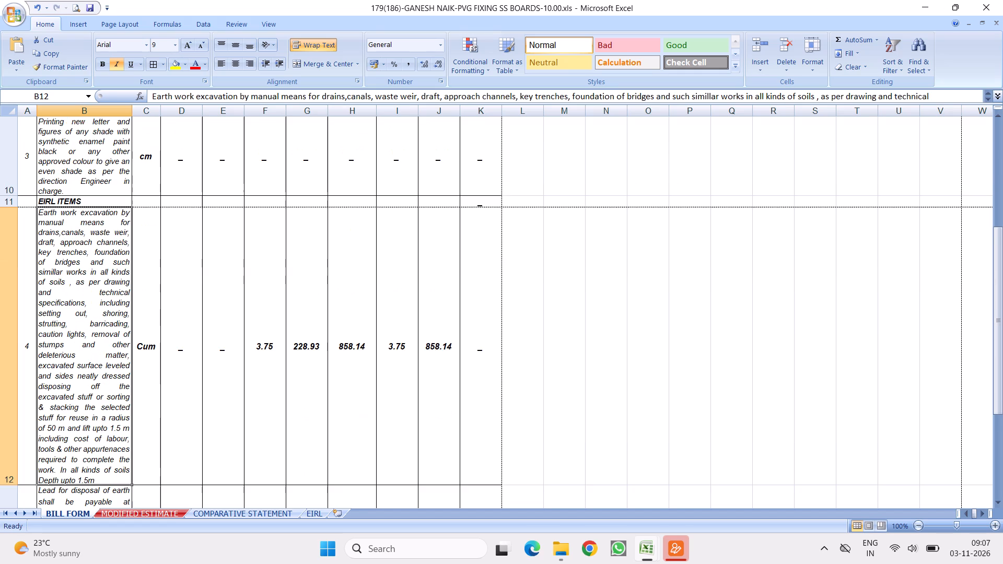
pyautogui.doubleClick(104, 477)
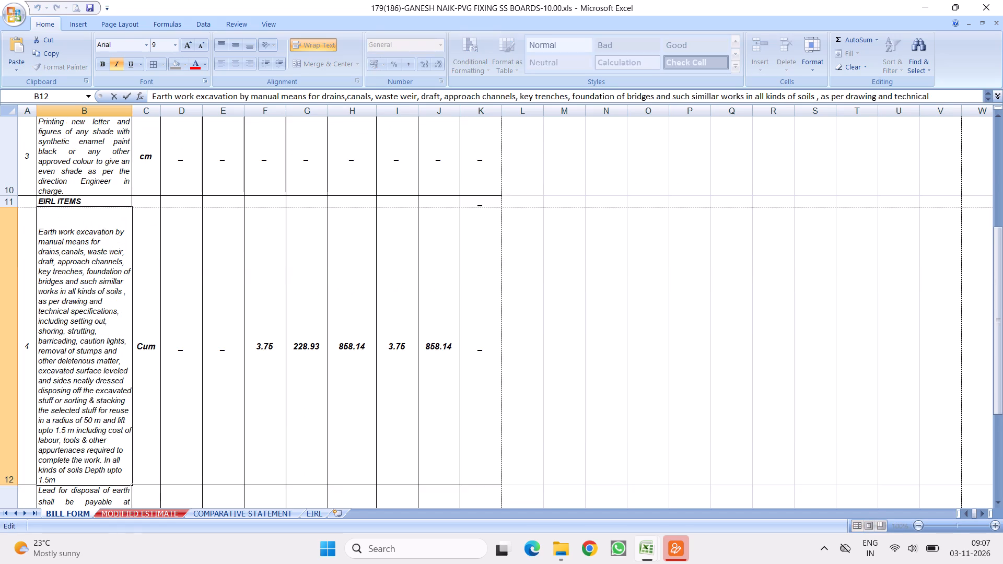
pyautogui.rightClick(104, 477)
pyautogui.click(136, 439)
pyautogui.click(218, 425)
# Paste the copied text ". as per direction of Engineer in charge" at the end of item 5's description in B13.
pyautogui.click(89, 415)
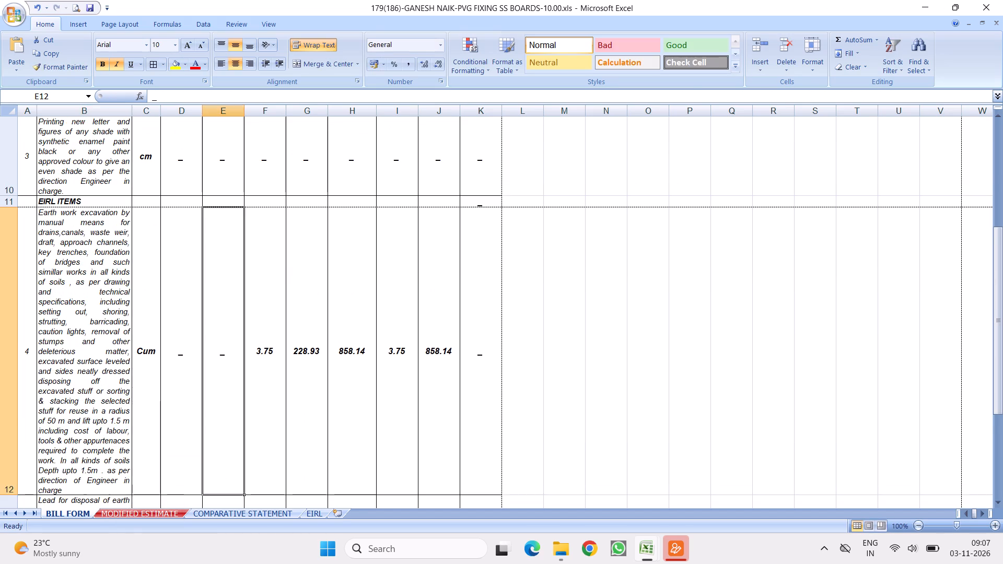
pyautogui.press('Down')
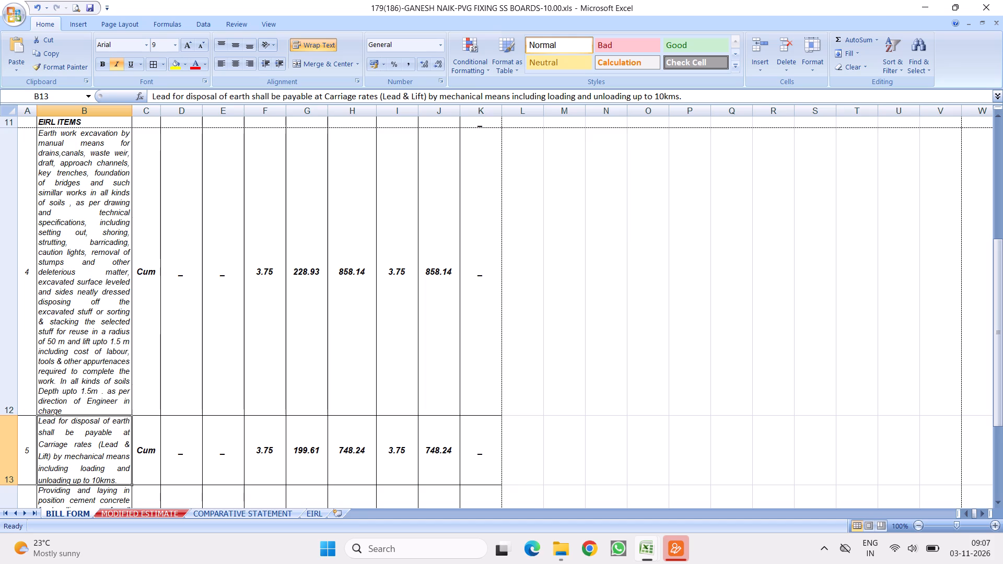
pyautogui.doubleClick(118, 478)
pyautogui.rightClick(118, 478)
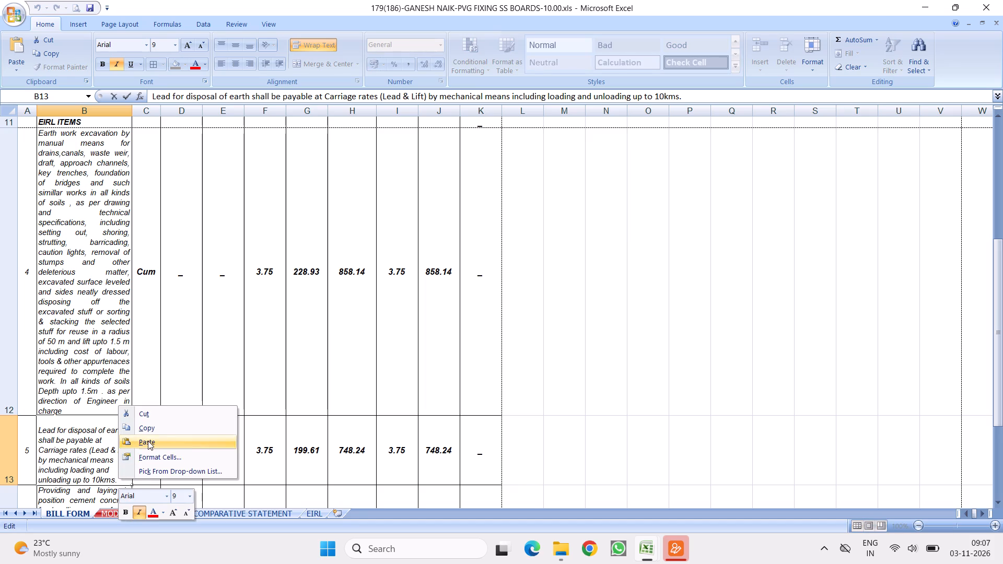
pyautogui.click(148, 441)
pyautogui.click(243, 423)
# Paste the copied "as per direction of Engineer in charge" text at the end of item 6's description in B14.
pyautogui.click(98, 446)
pyautogui.press('Down')
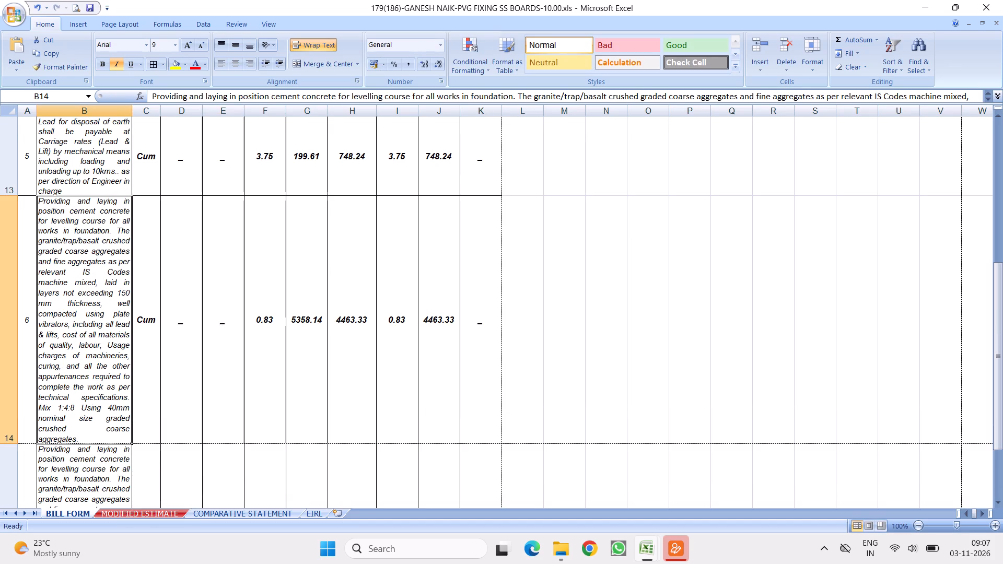
pyautogui.doubleClick(82, 439)
pyautogui.rightClick(82, 439)
pyautogui.click(110, 475)
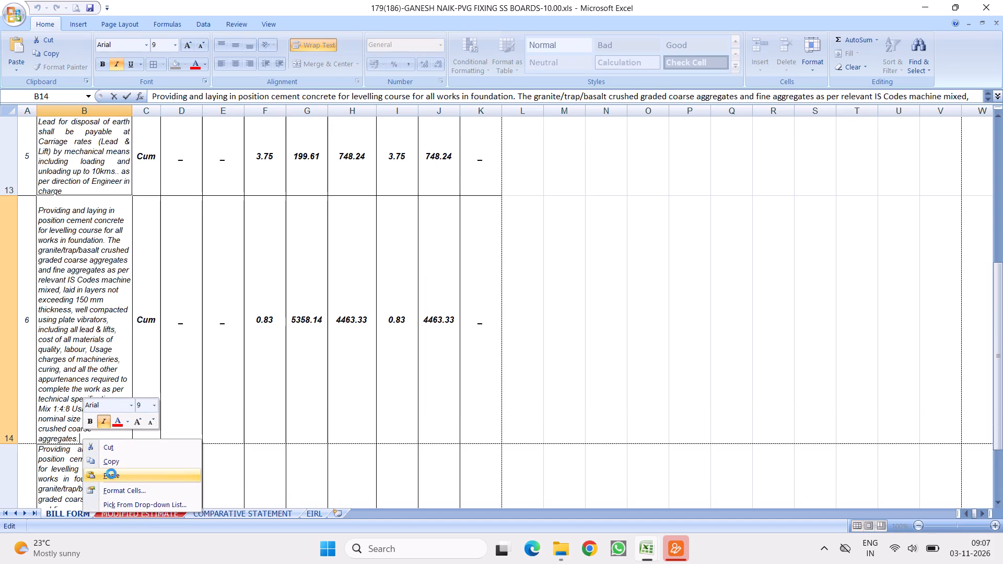
pyautogui.click(211, 397)
# Paste the copied "as per direction of Engineer in charge" text at the end of item 7's description in B15.
pyautogui.click(89, 383)
pyautogui.press('Down')
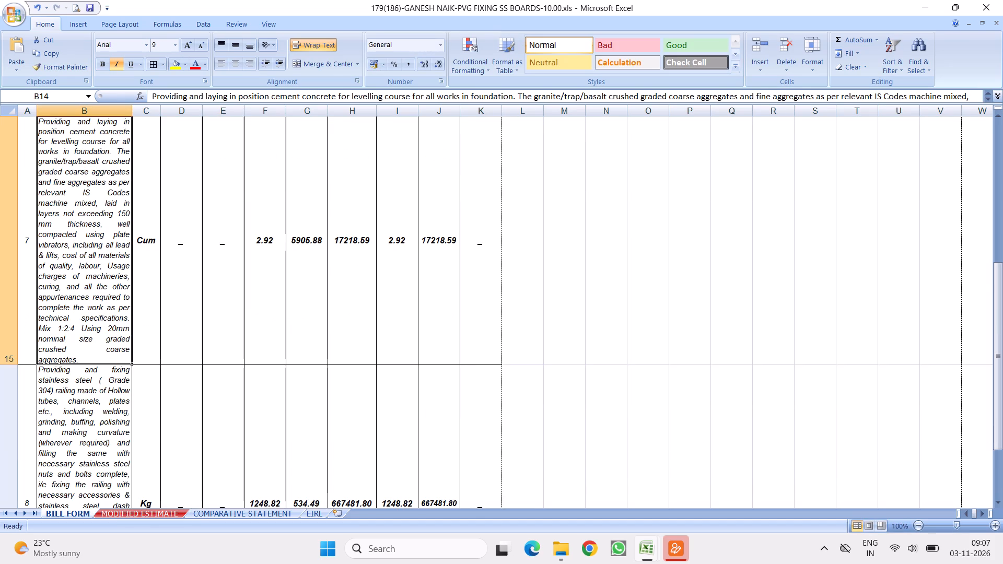
pyautogui.doubleClick(81, 356)
pyautogui.click(81, 358)
pyautogui.rightClick(81, 358)
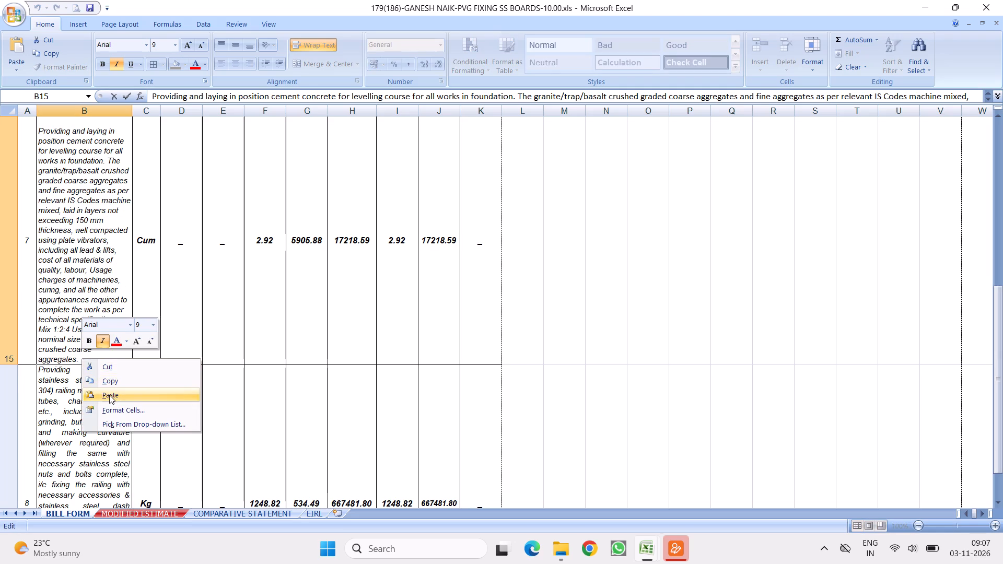
pyautogui.click(108, 395)
pyautogui.click(230, 380)
# Paste the copied "as per direction of Engineer in charge" text at the end of item 8's description in B16.
pyautogui.click(84, 339)
pyautogui.press('Down')
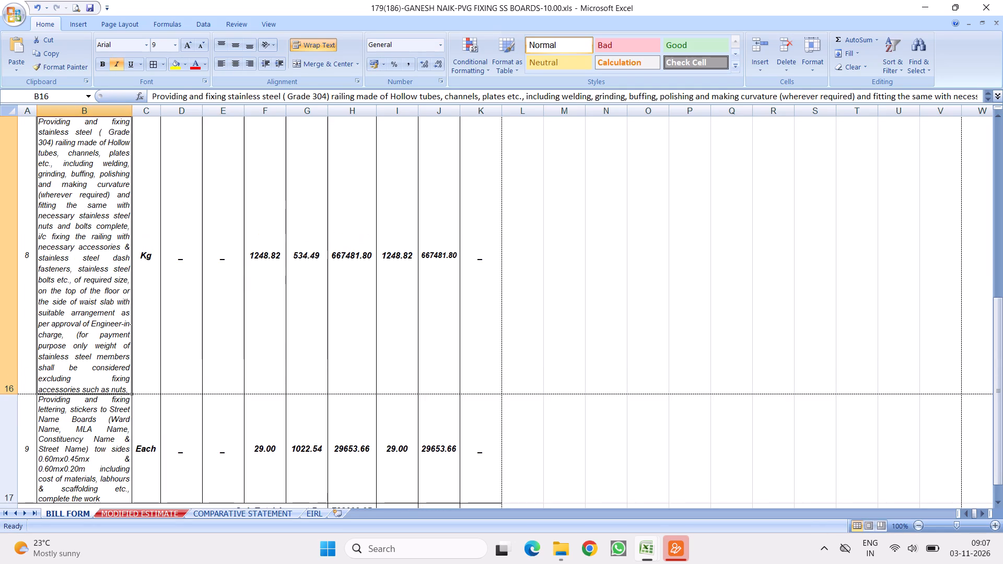
pyautogui.doubleClick(84, 375)
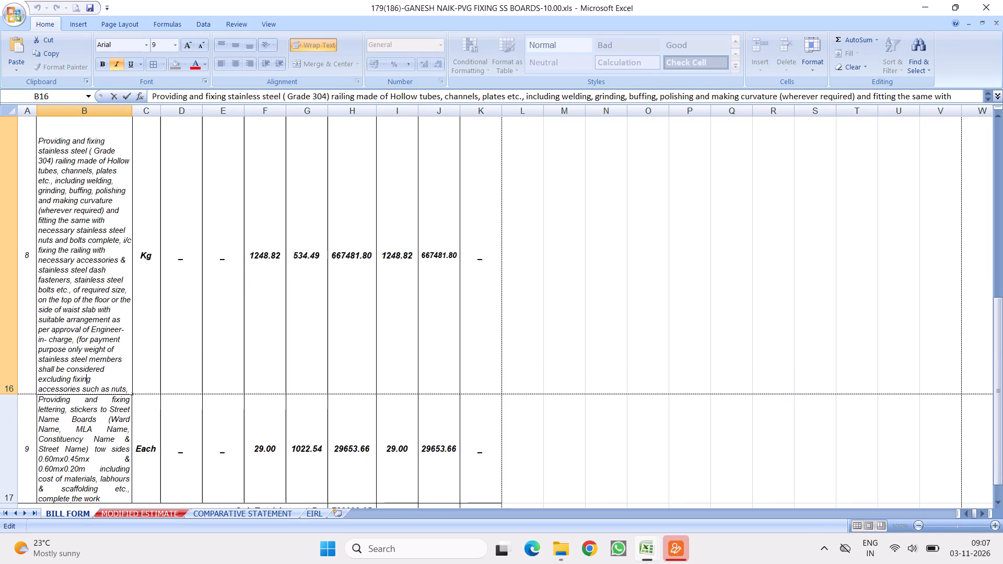
pyautogui.click(127, 390)
pyautogui.rightClick(127, 390)
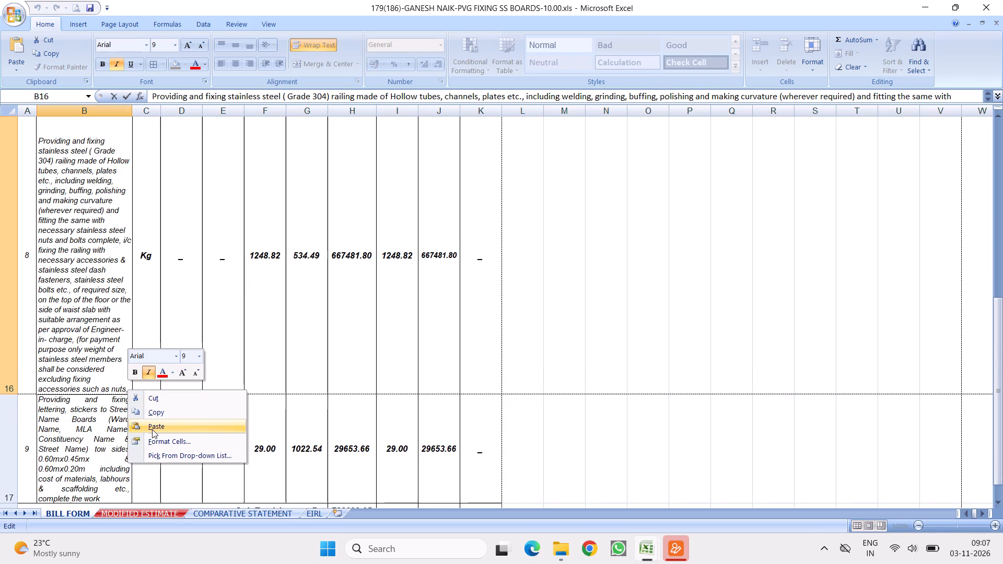
pyautogui.click(151, 426)
pyautogui.click(235, 415)
# Open item 9's description in B17 for editing and leave it without entering anything.
pyautogui.doubleClick(99, 427)
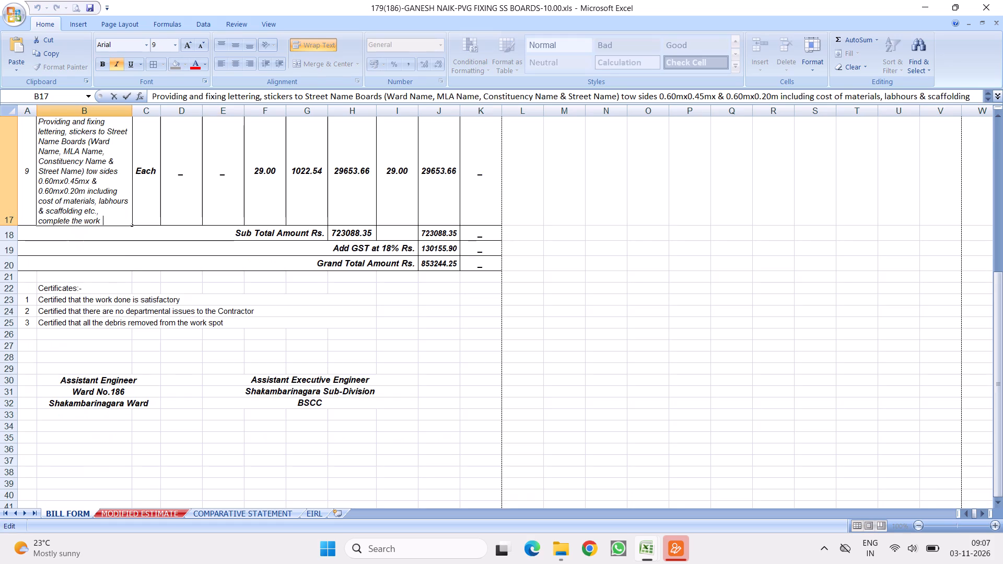
pyautogui.click(131, 300)
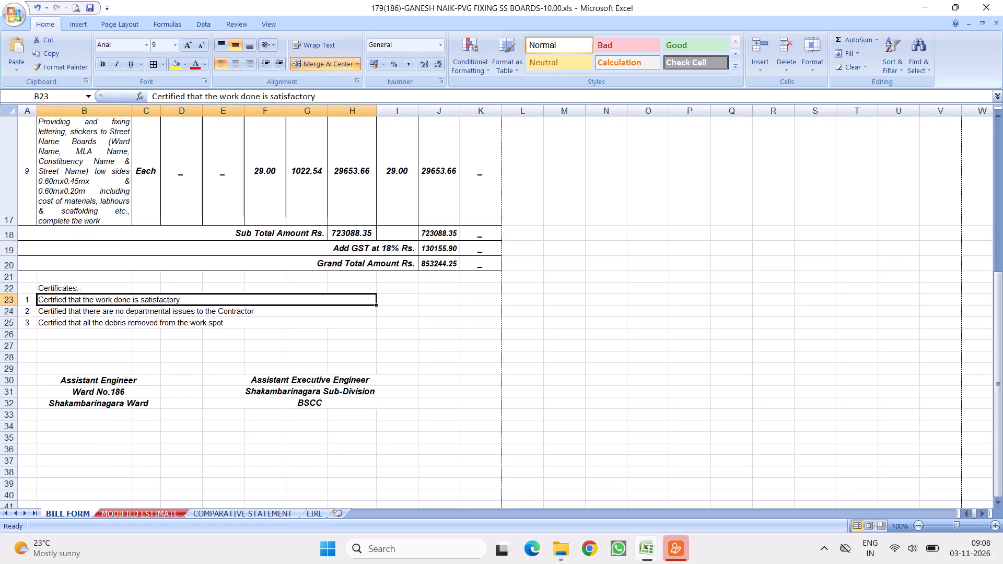
# AutoSum the sub total and GST amounts J18:J19 into the Grand Total cell J20 of the BILL FORM sheet.
pyautogui.scroll(3, 264, 305)
pyautogui.scroll(-3, 280, 307)
pyautogui.moveTo(441, 237); pyautogui.dragTo(441, 243)
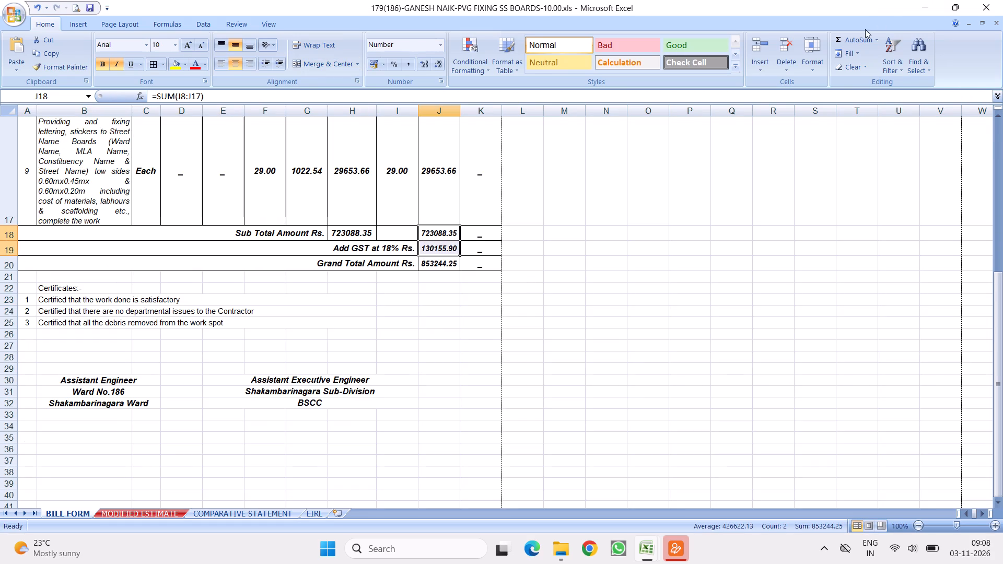
pyautogui.click(844, 37)
# Review the BILL FORM pages in print preview through to the last page and return to the sheet.
pyautogui.scroll(2, 200, 260)
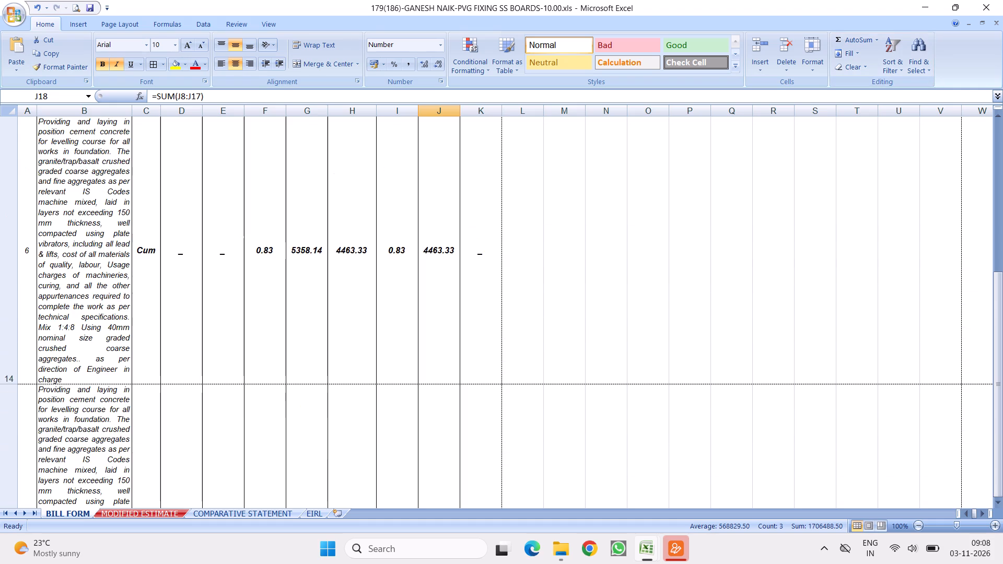
pyautogui.scroll(6, 202, 263)
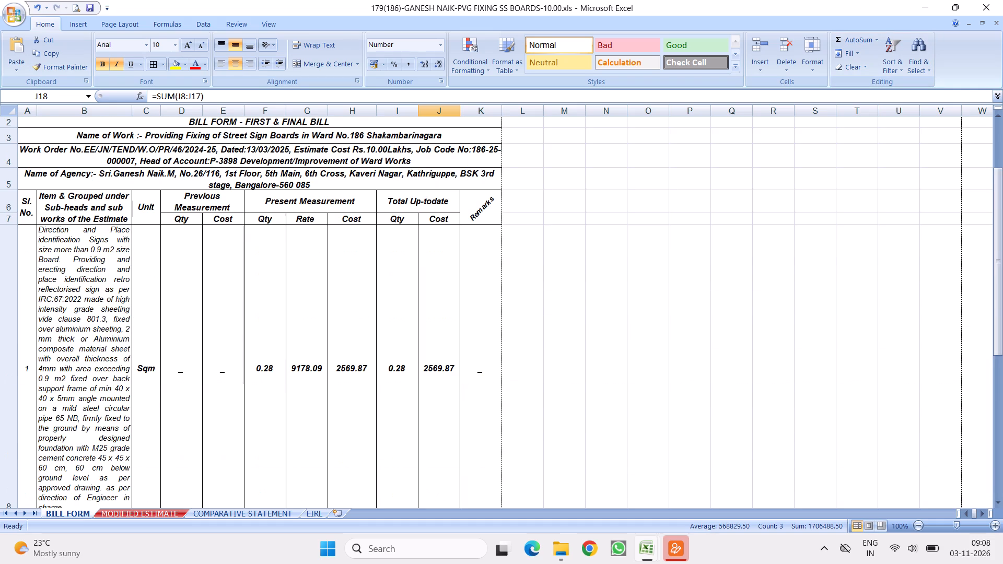
pyautogui.click(76, 6)
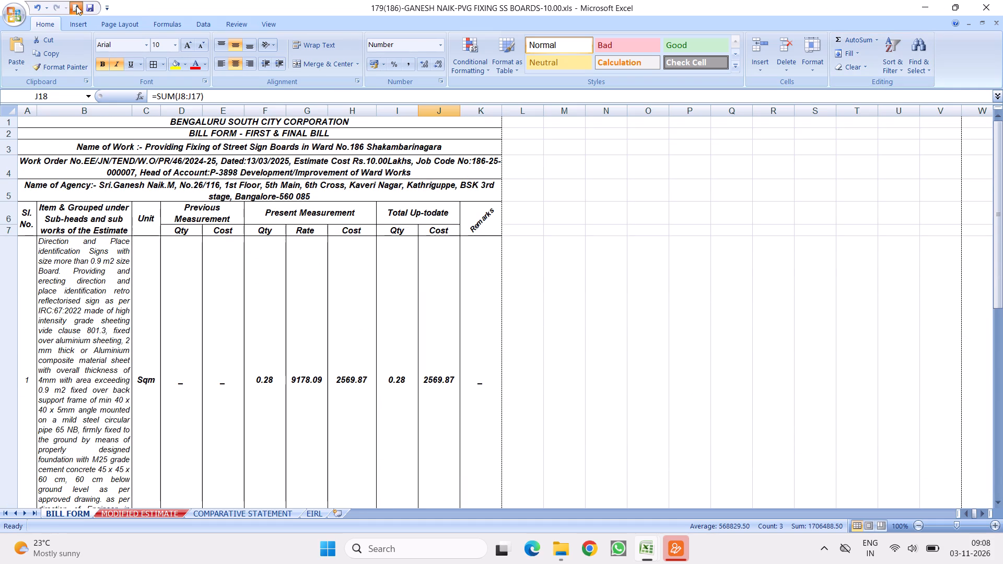
pyautogui.scroll(-11, 281, 245)
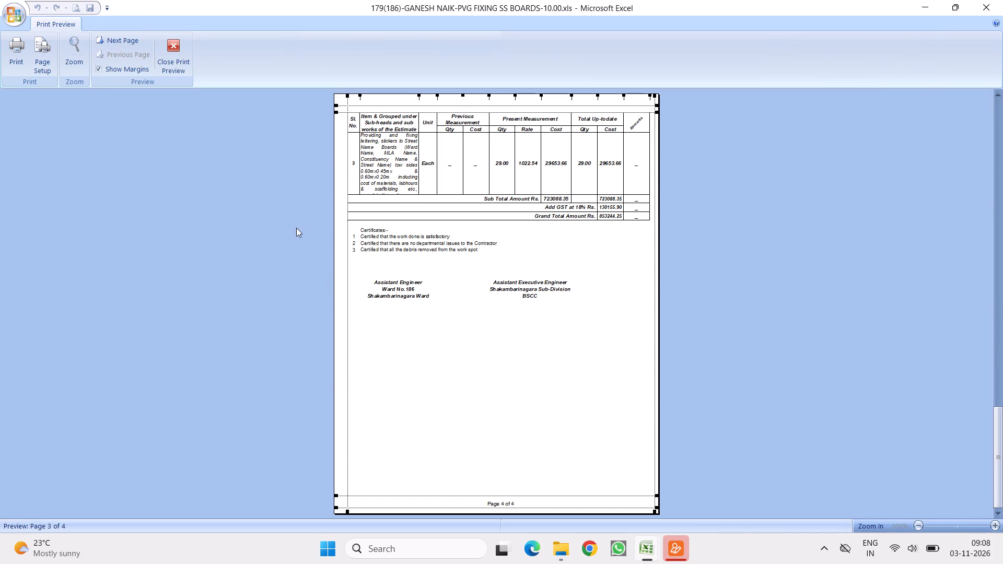
pyautogui.press('Escape')
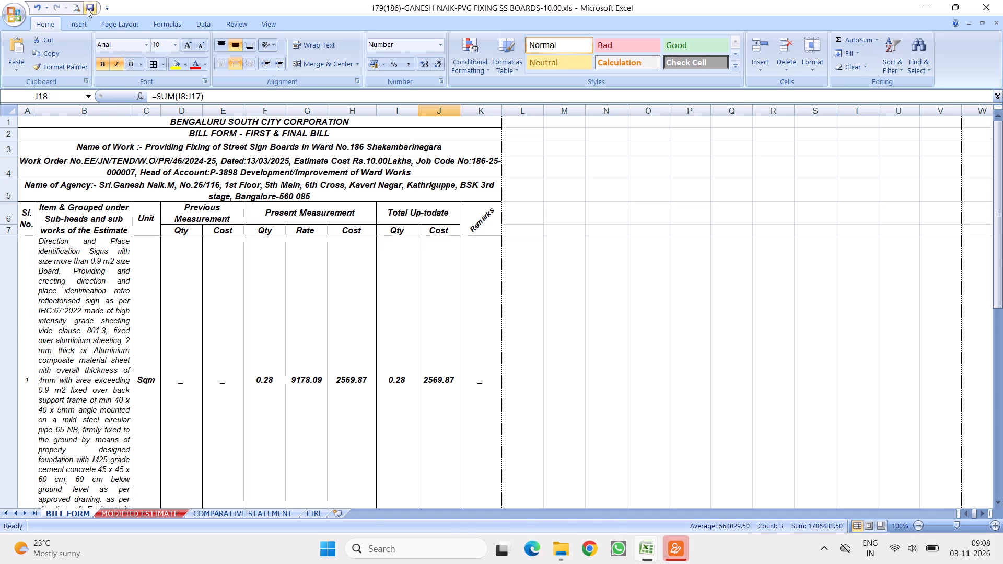
# Save the street sign boards workbook.
pyautogui.click(86, 7)
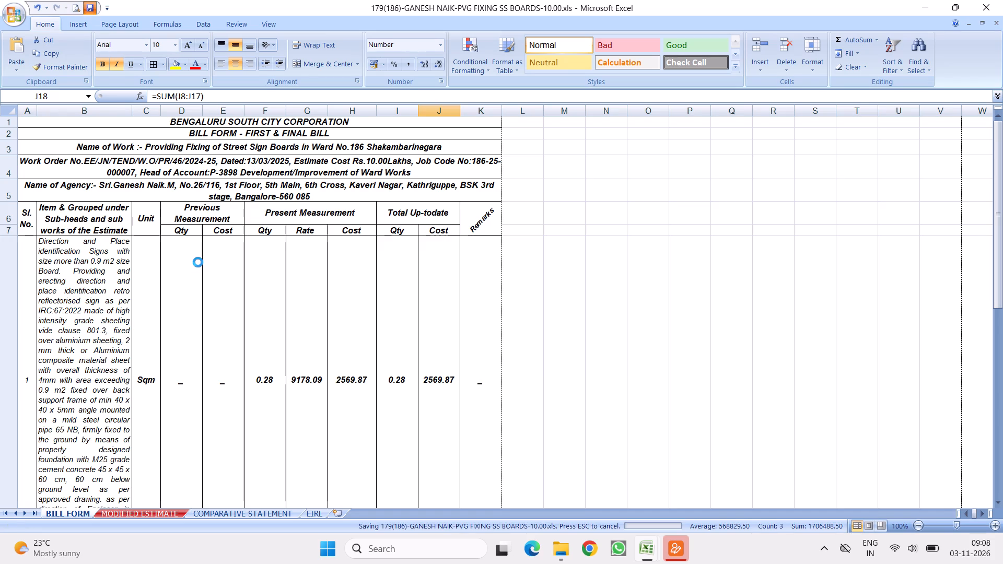
pyautogui.click(382, 303)
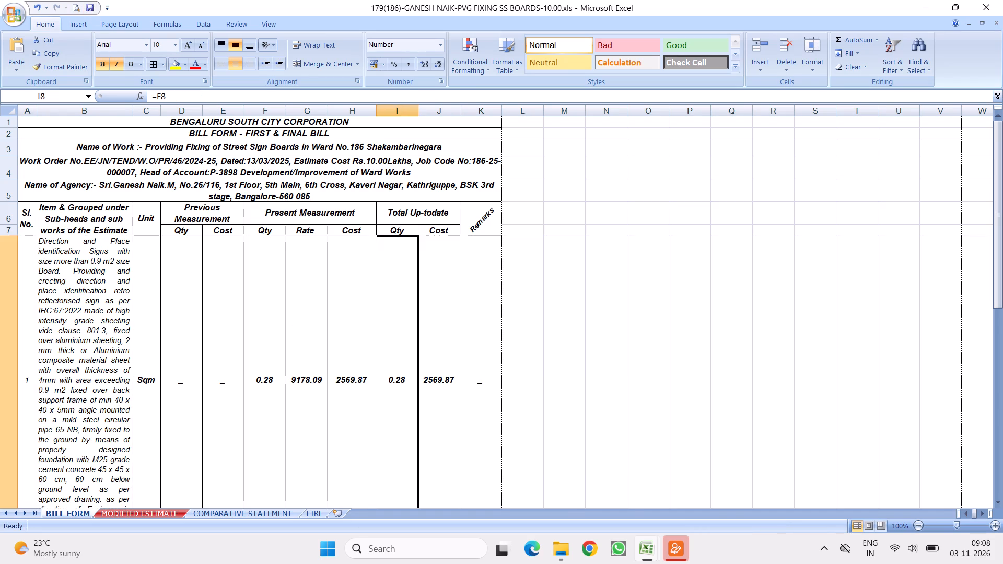
# Copy COMPLITION&AUDIT SLIP.doc, CONTRACT CERTIFICATE.doc and the ROYALTY workbook from the culverts folder into the SS STREET NAME BOARDS-10.00L folder.
pyautogui.click(559, 547)
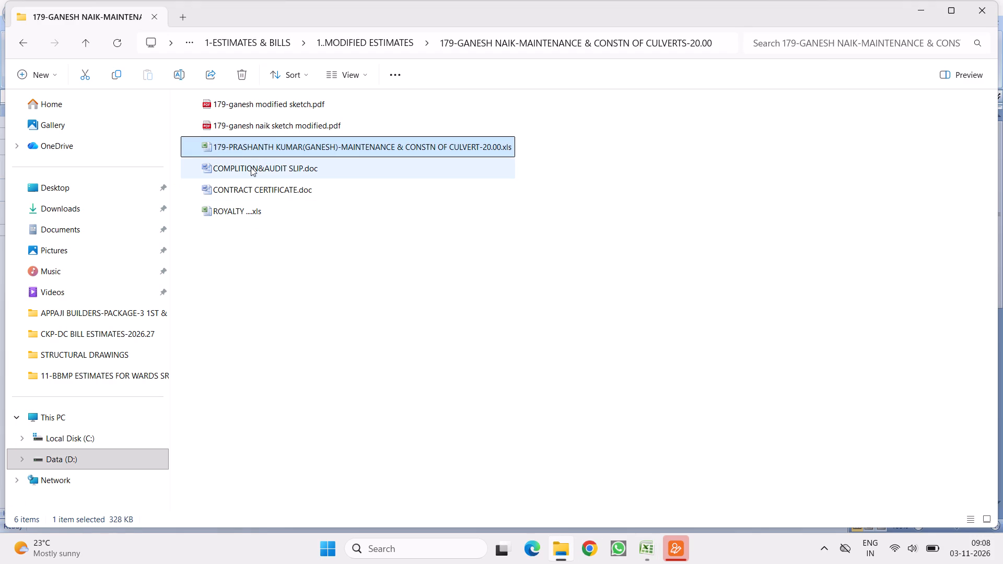
pyautogui.click(251, 167)
pyautogui.keyDown('ctrl'); pyautogui.click(267, 188); pyautogui.keyUp('ctrl')
pyautogui.keyDown('ctrl'); pyautogui.click(239, 211); pyautogui.keyUp('ctrl')
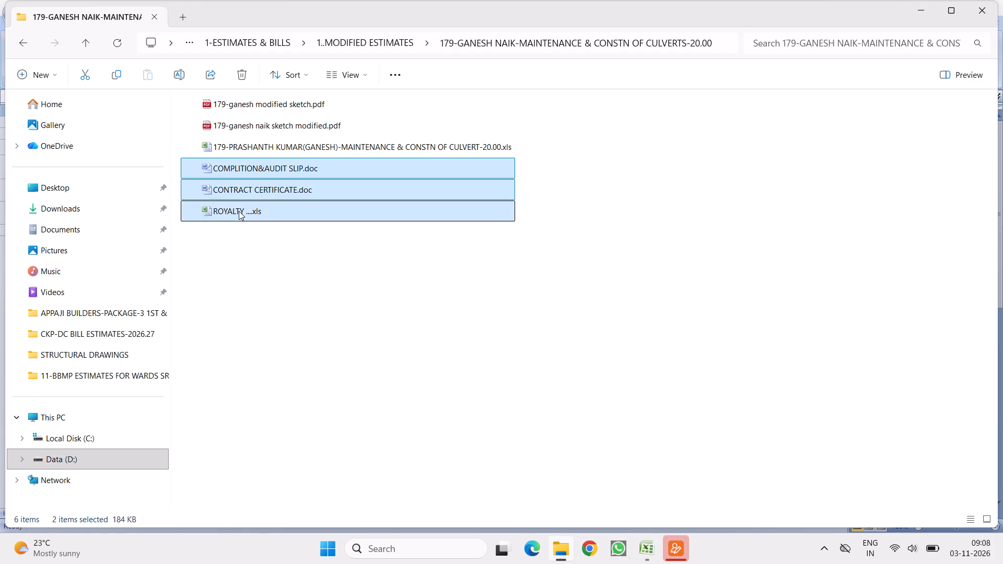
pyautogui.rightClick(239, 211)
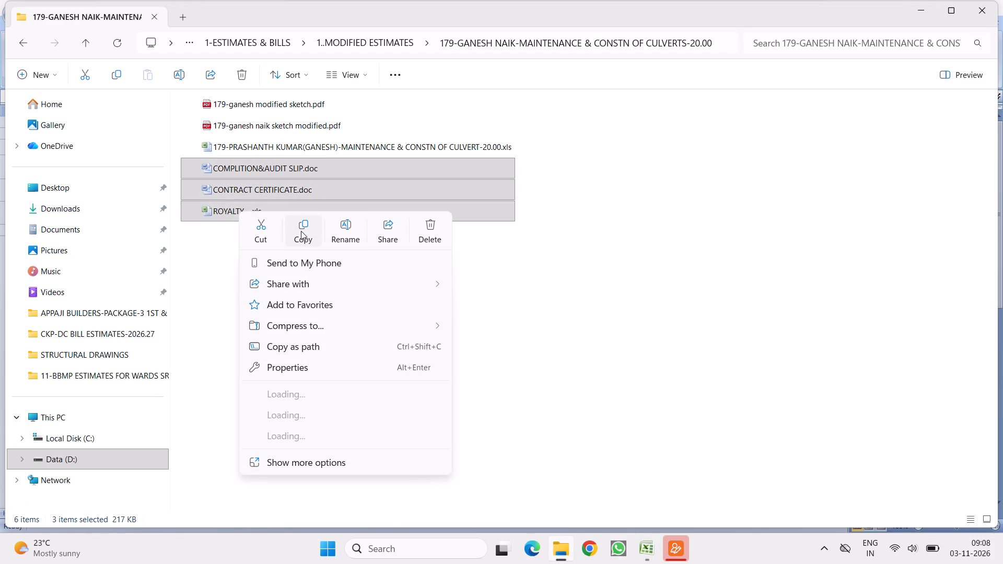
pyautogui.click(301, 231)
pyautogui.click(24, 42)
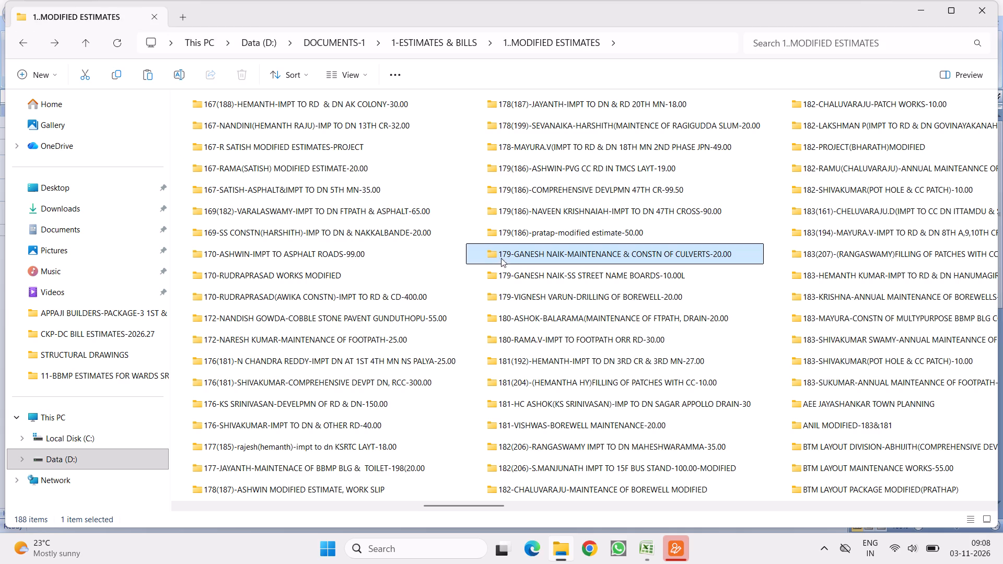
pyautogui.doubleClick(563, 278)
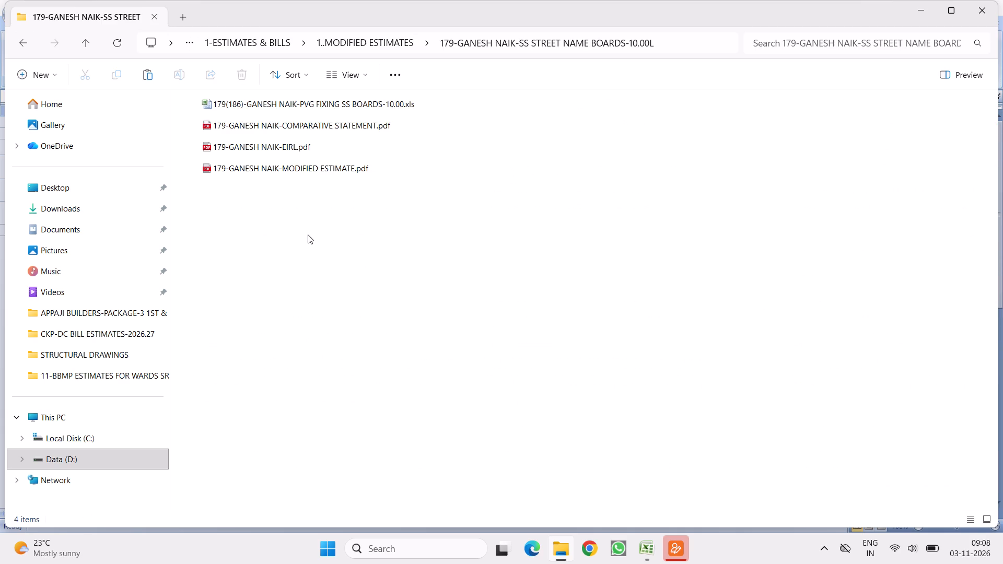
pyautogui.rightClick(307, 232)
pyautogui.click(326, 249)
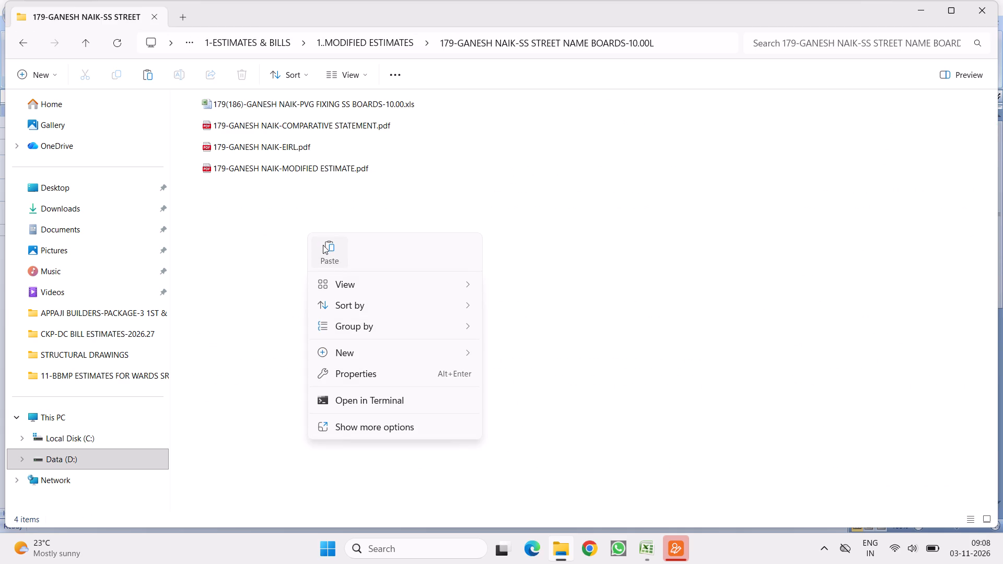
pyautogui.click(260, 290)
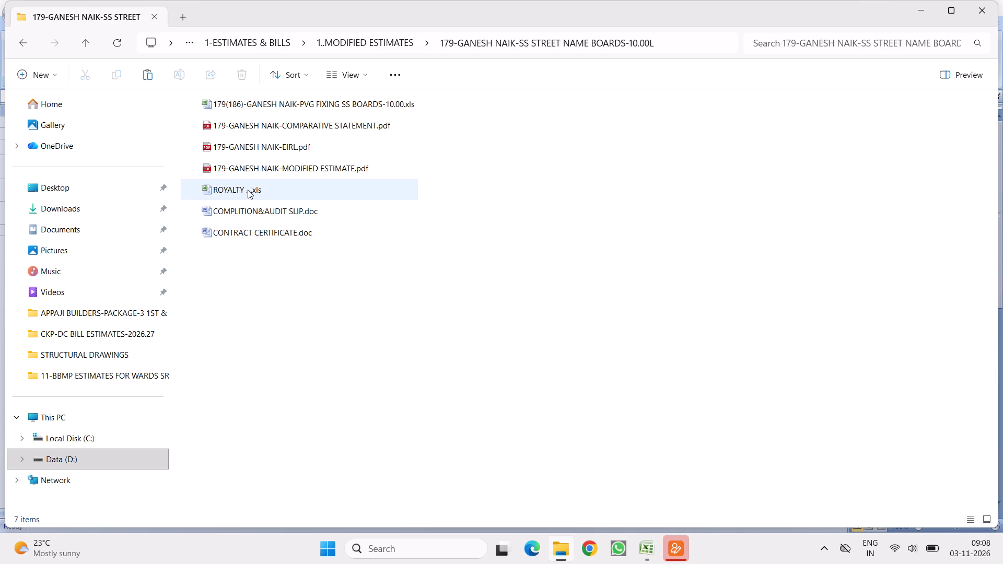
# Open the copied ROYALTY workbook from the street name boards folder.
pyautogui.doubleClick(248, 189)
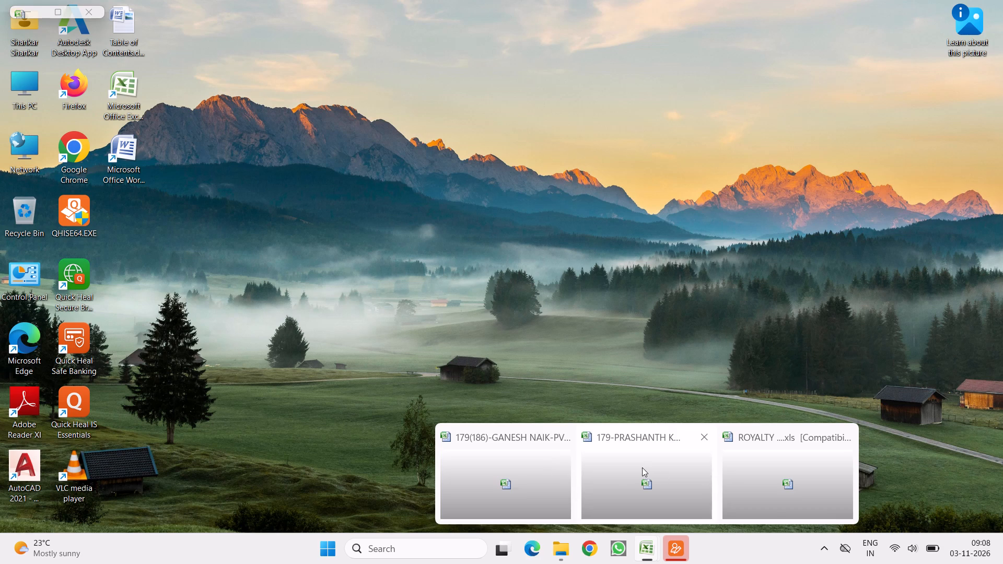
# Close the MAINTENANCE & CONSTN OF CULVERT-20.00 workbook.
pyautogui.click(618, 466)
pyautogui.click(435, 238)
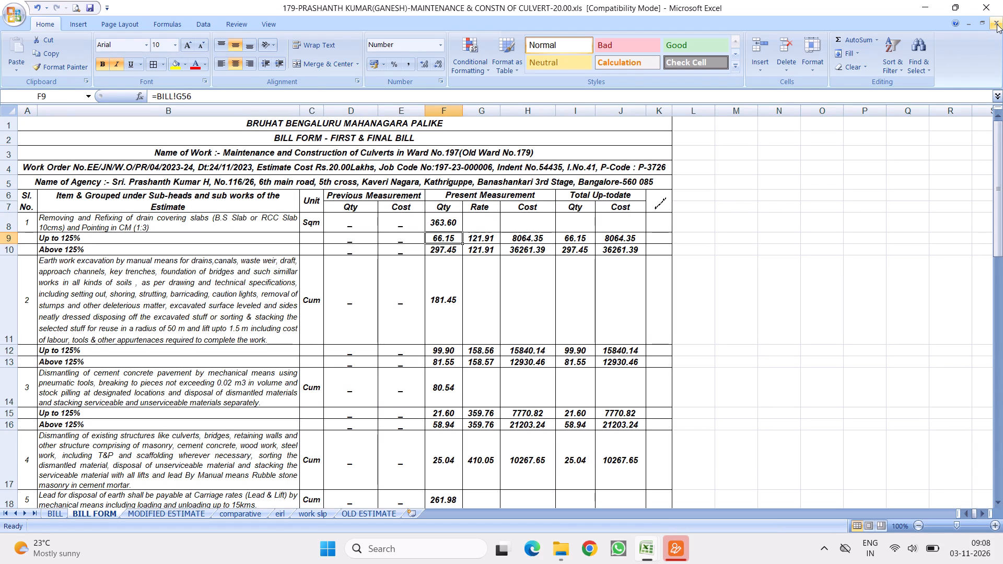
pyautogui.click(997, 24)
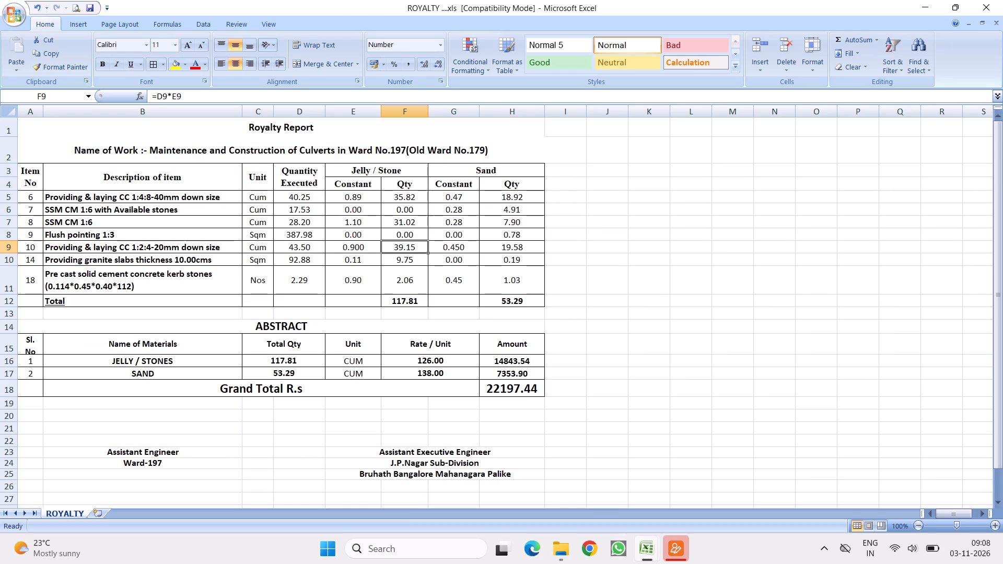
# Unmerge the Name of Work row starting at A3 on the BILL FORM sheet of the street sign boards workbook.
pyautogui.click(645, 549)
pyautogui.click(569, 460)
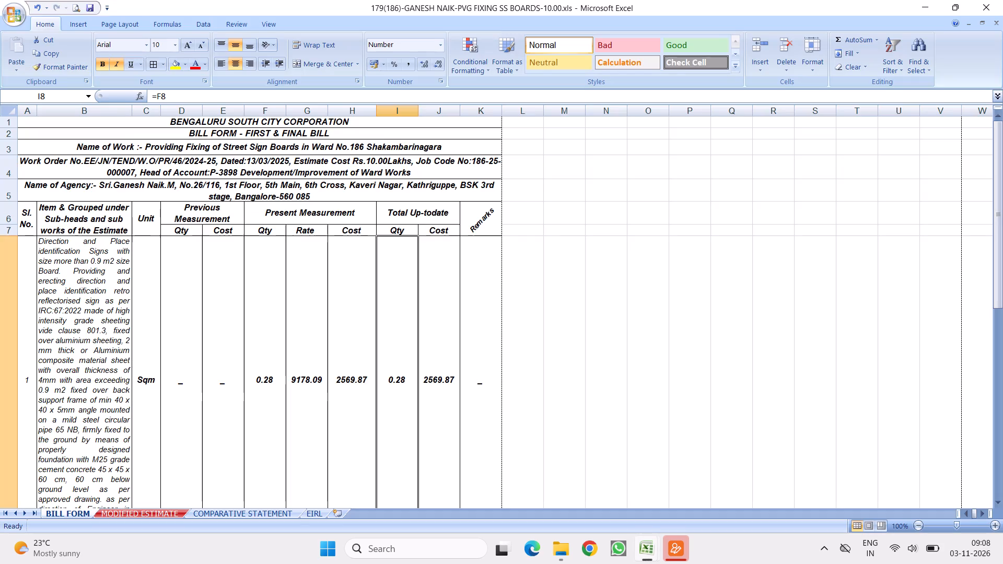
pyautogui.click(227, 151)
pyautogui.click(297, 61)
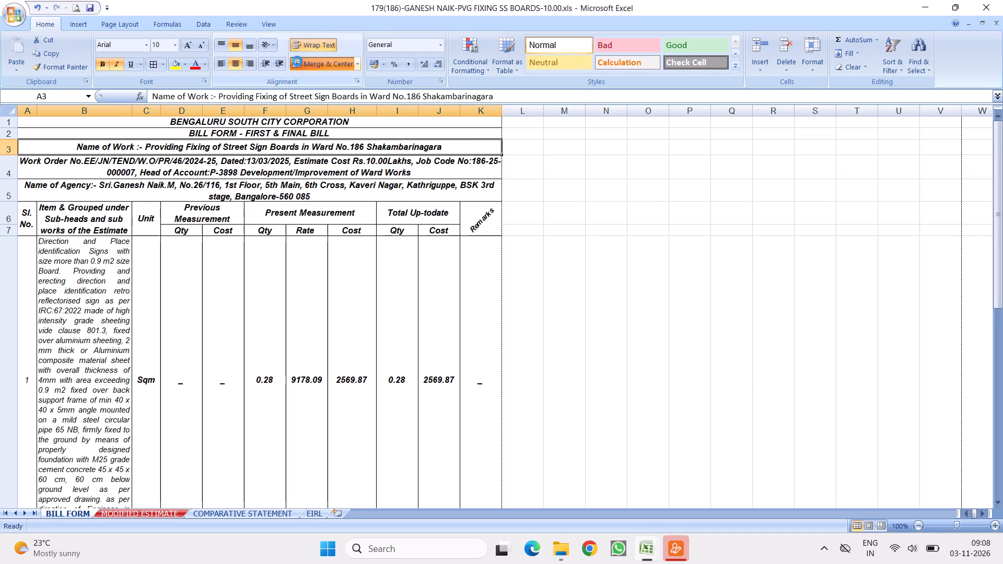
# Copy the Name of Work text from BILL FORM cell A3 and paste it over the Name of Work in A2 of the Royalty Report.
pyautogui.click(23, 146)
pyautogui.rightClick(23, 146)
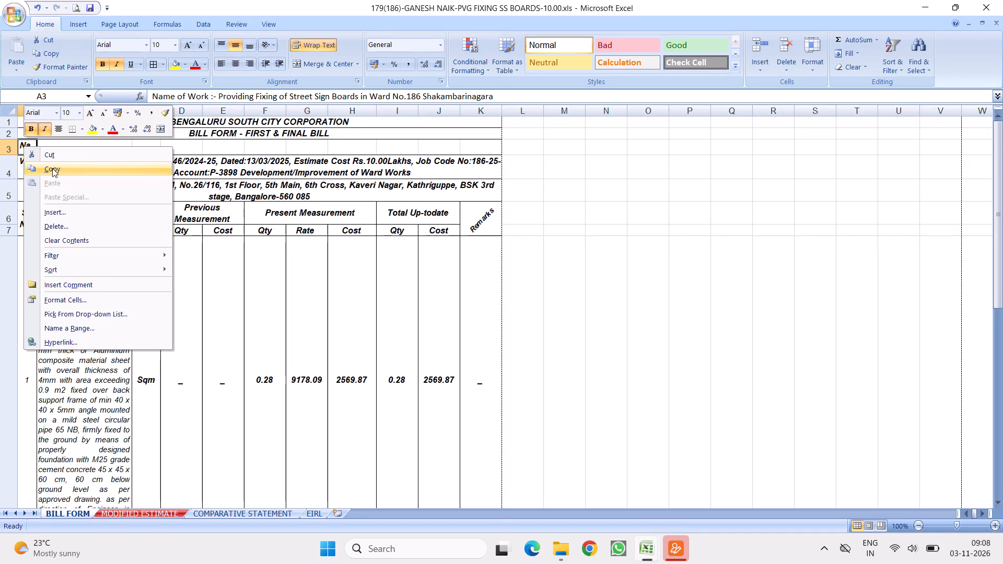
pyautogui.click(52, 168)
pyautogui.click(644, 549)
pyautogui.click(687, 459)
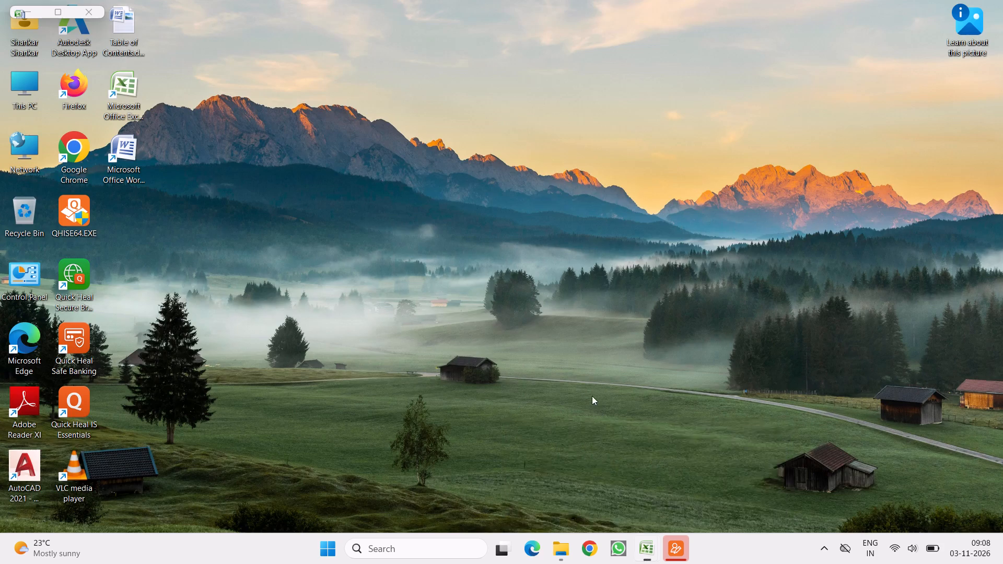
pyautogui.rightClick(255, 152)
pyautogui.click(287, 186)
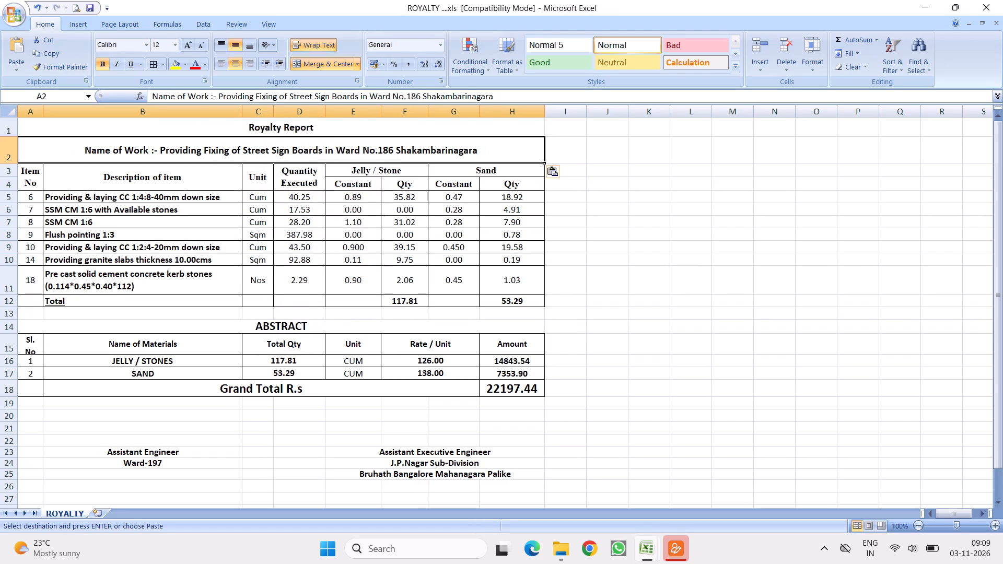
pyautogui.click(381, 255)
pyautogui.press('Escape')
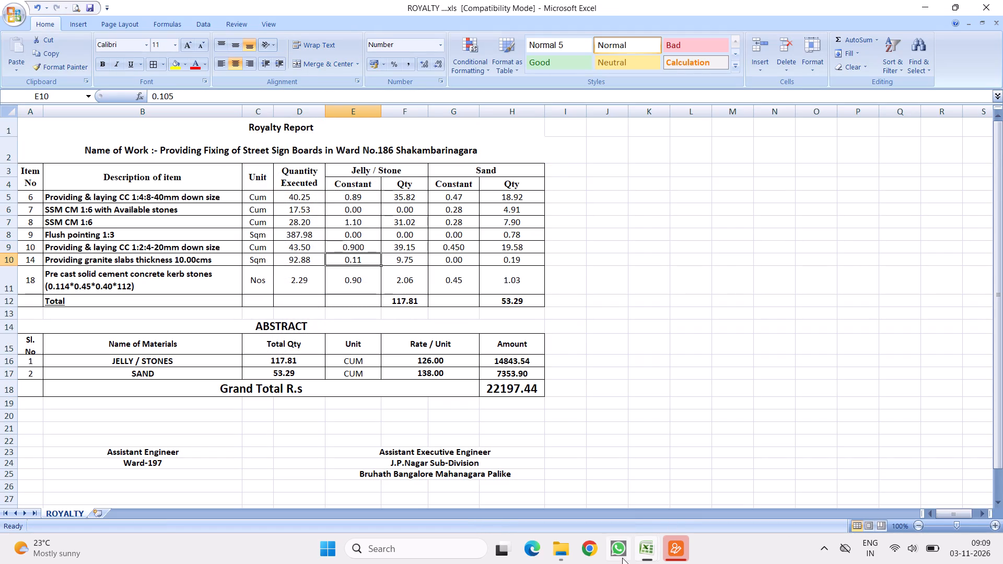
# Open ROYALTY----1.xls from the ward 145 REPAIR AND HIGH SCHOOL-145.00 folder inside BILL FORM ITEMS-7.
pyautogui.click(558, 547)
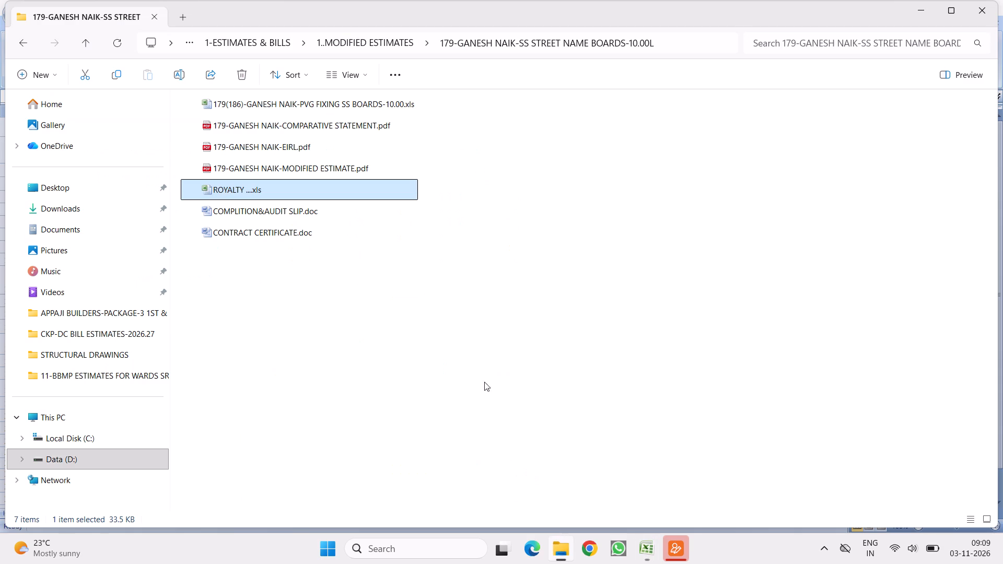
pyautogui.click(21, 42)
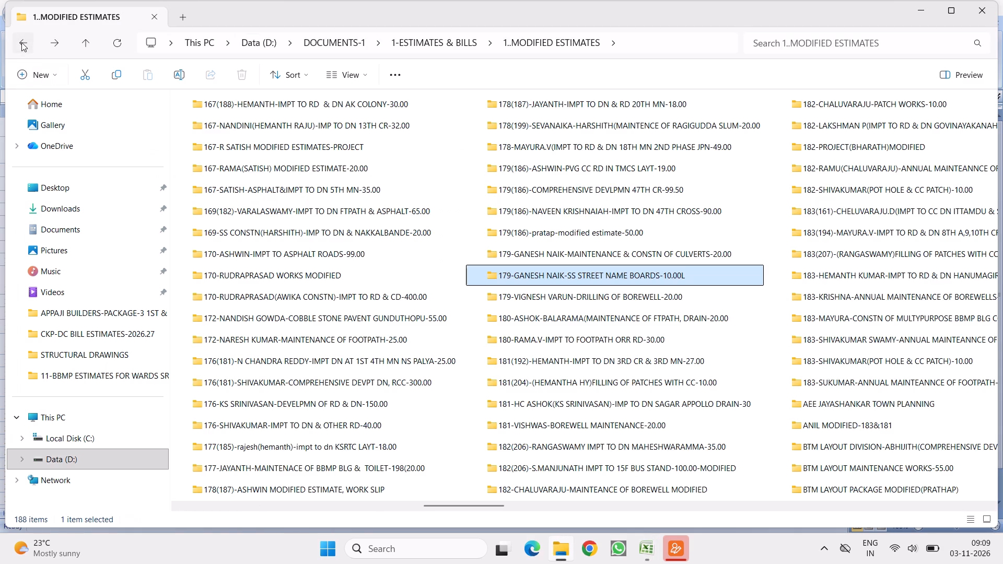
pyautogui.click(21, 42)
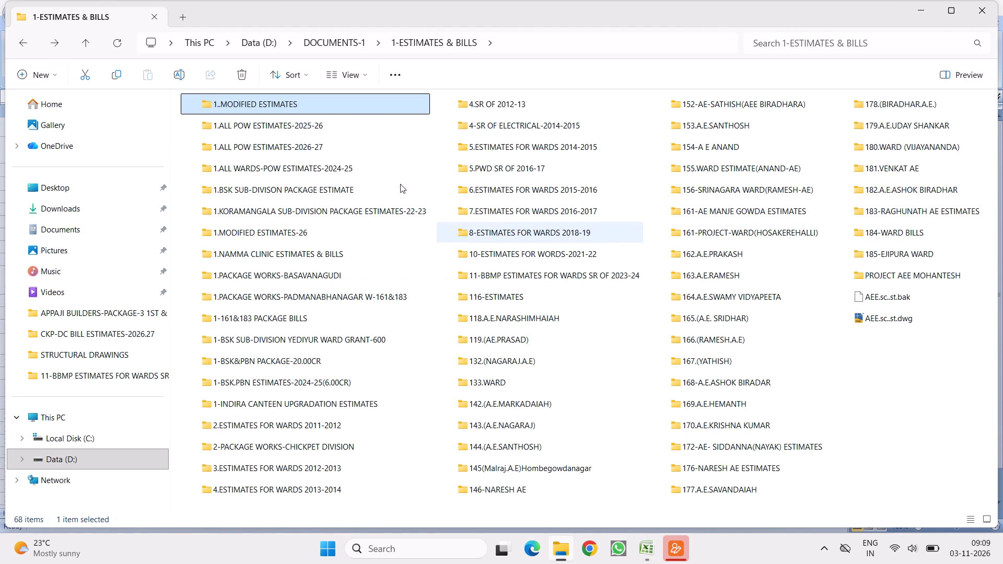
pyautogui.click(21, 37)
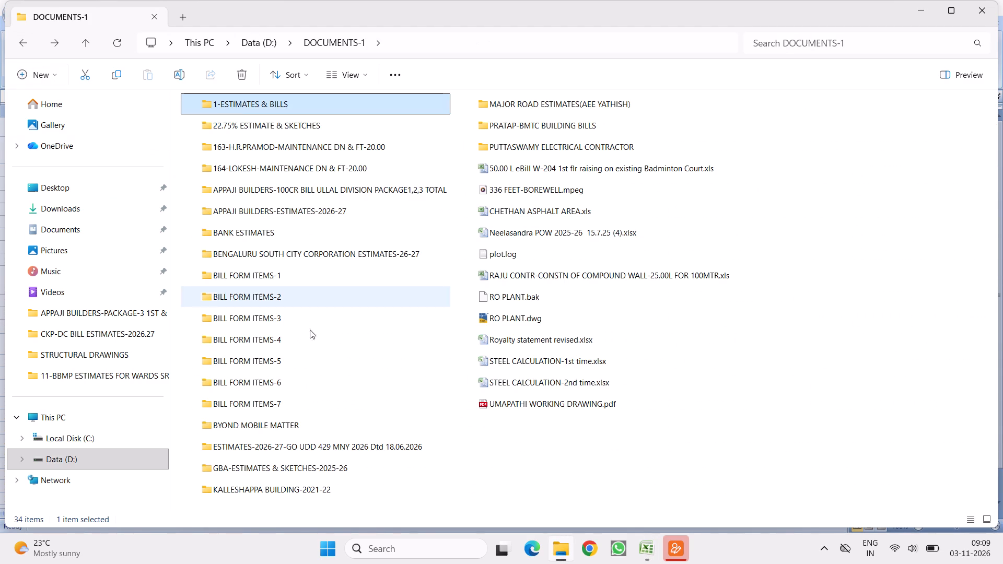
pyautogui.doubleClick(253, 404)
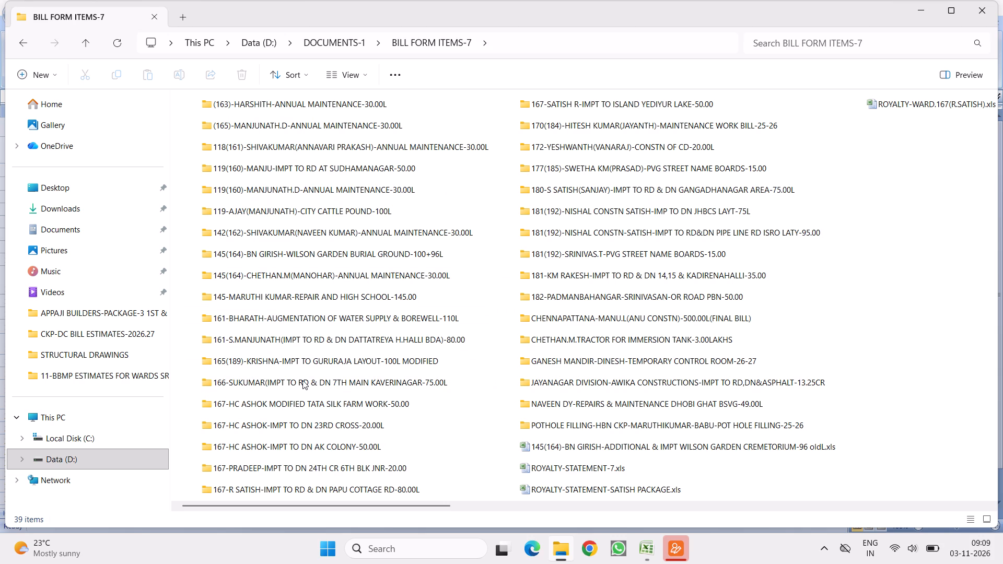
pyautogui.doubleClick(358, 296)
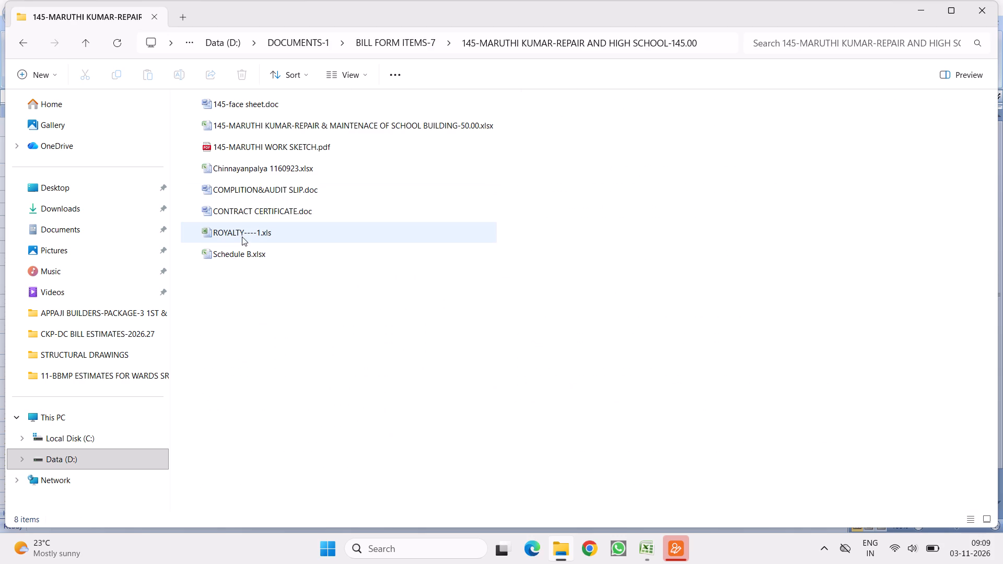
pyautogui.doubleClick(240, 230)
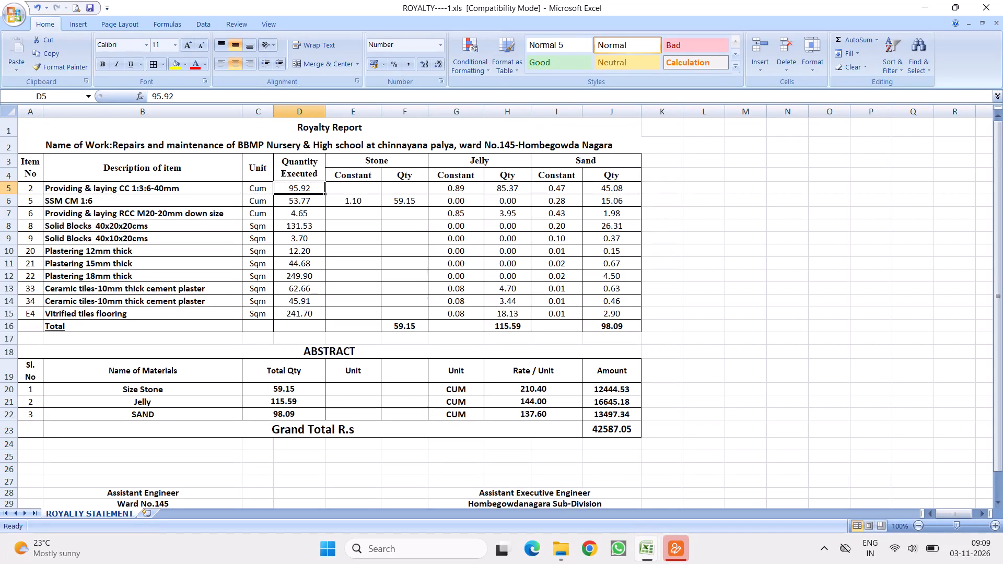
# Copy the whole ROYALTY STATEMENT sheet from ROYALTY----1.xls and paste it over the ROYALTY sheet of the Ward 186 royalty workbook.
pyautogui.click(9, 112)
pyautogui.rightClick(9, 112)
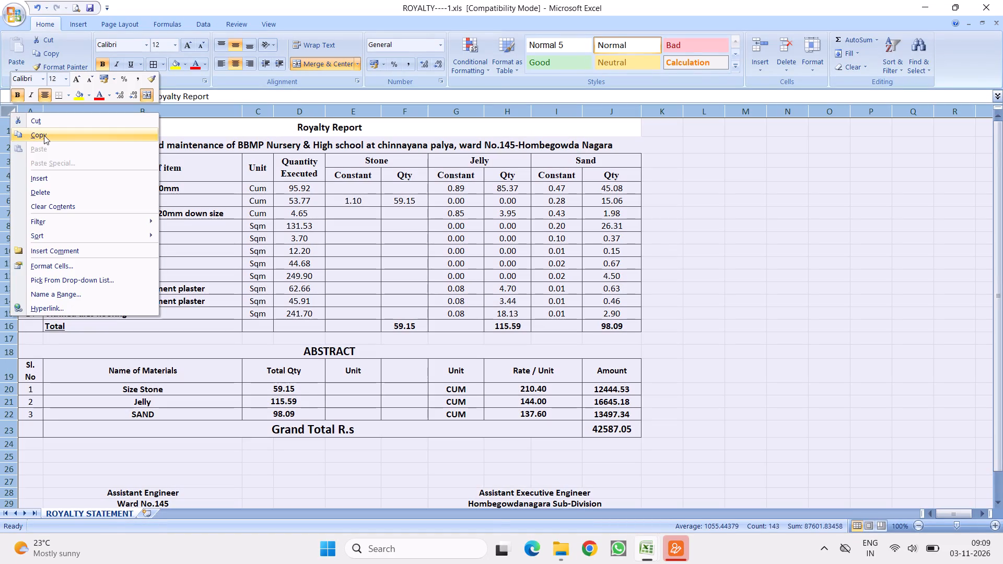
pyautogui.click(44, 135)
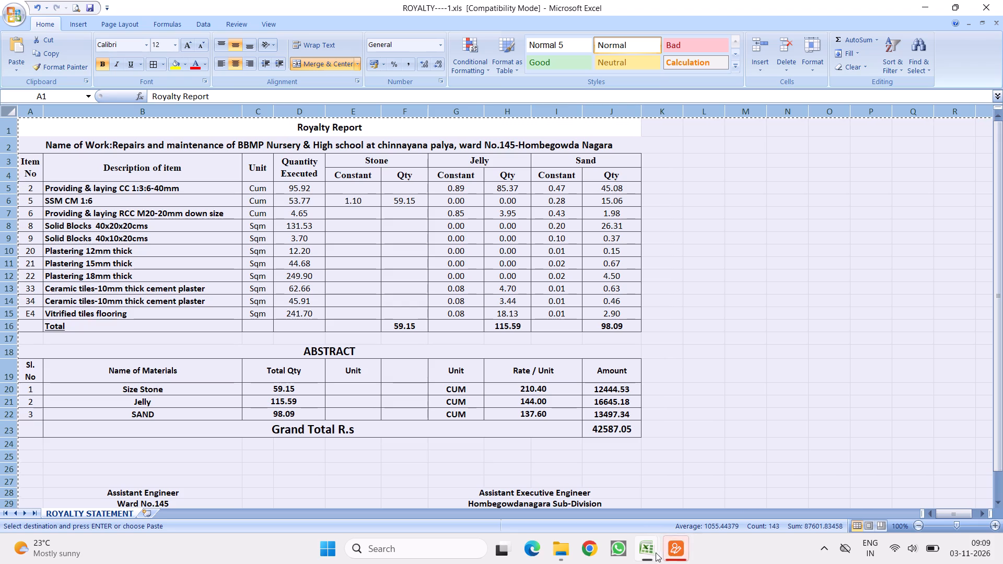
pyautogui.click(615, 449)
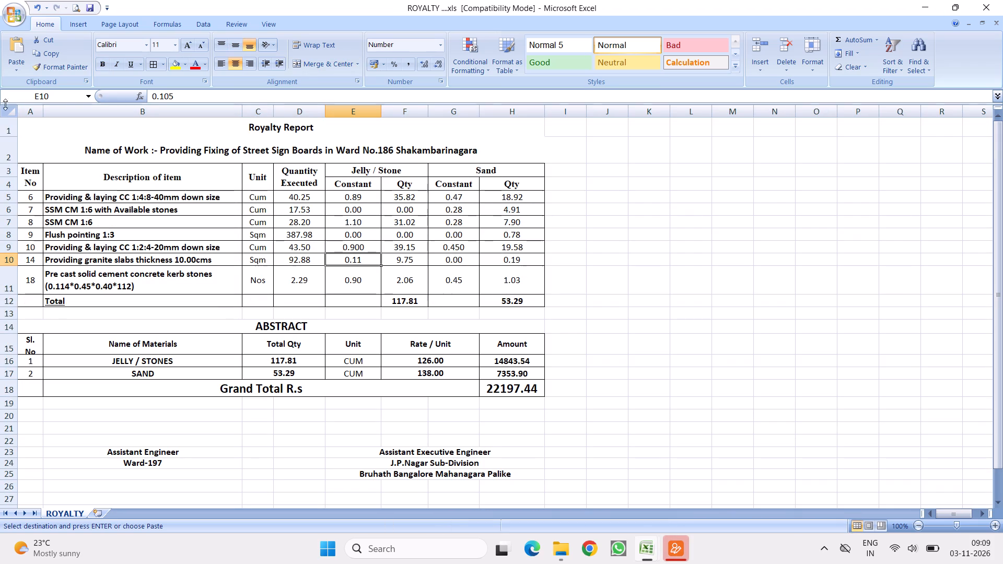
pyautogui.click(10, 112)
pyautogui.rightClick(10, 112)
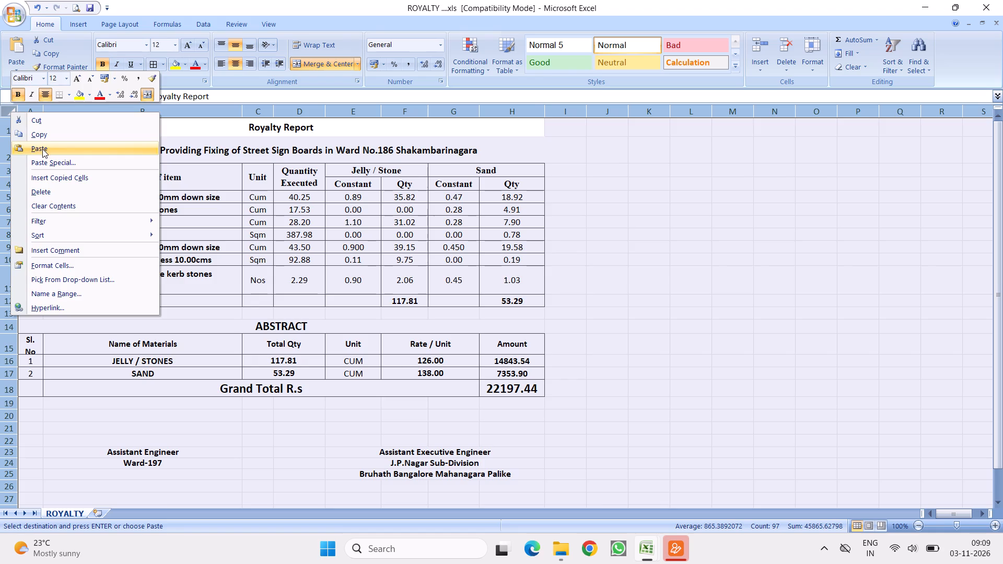
pyautogui.click(42, 149)
pyautogui.click(319, 274)
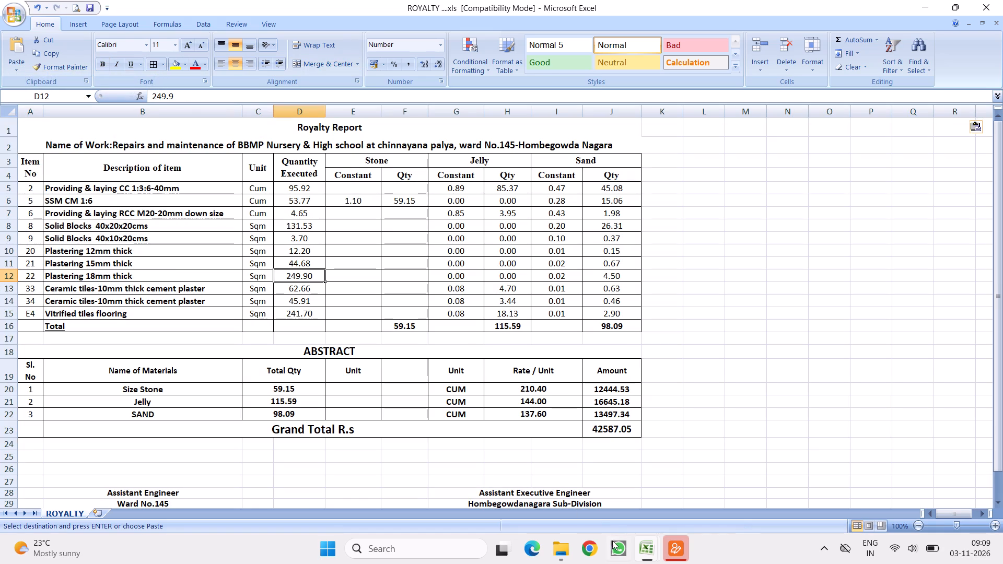
# Clear the copy selection in ROYALTY----1.xls and close that workbook.
pyautogui.click(647, 547)
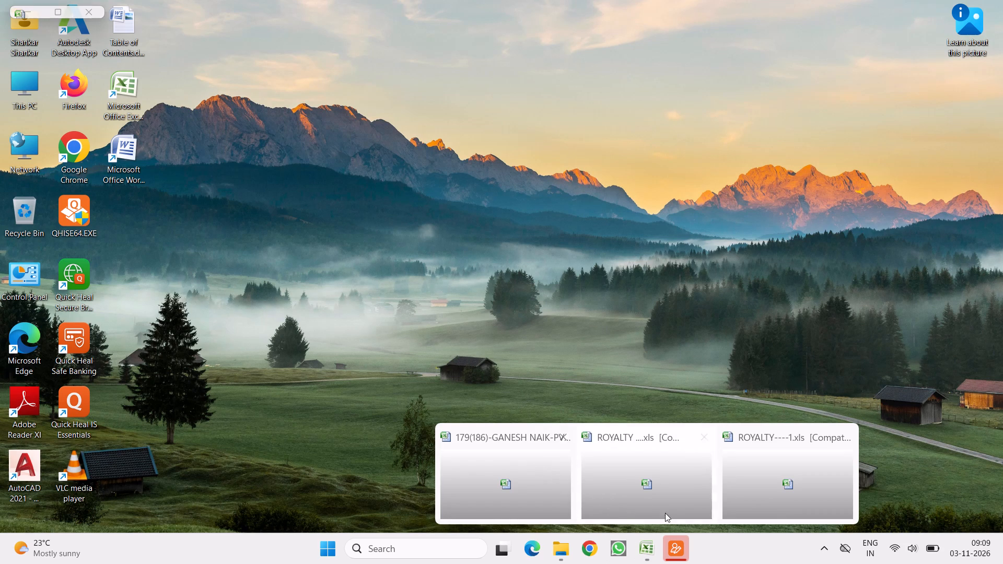
pyautogui.click(766, 492)
pyautogui.click(555, 314)
pyautogui.press('Escape')
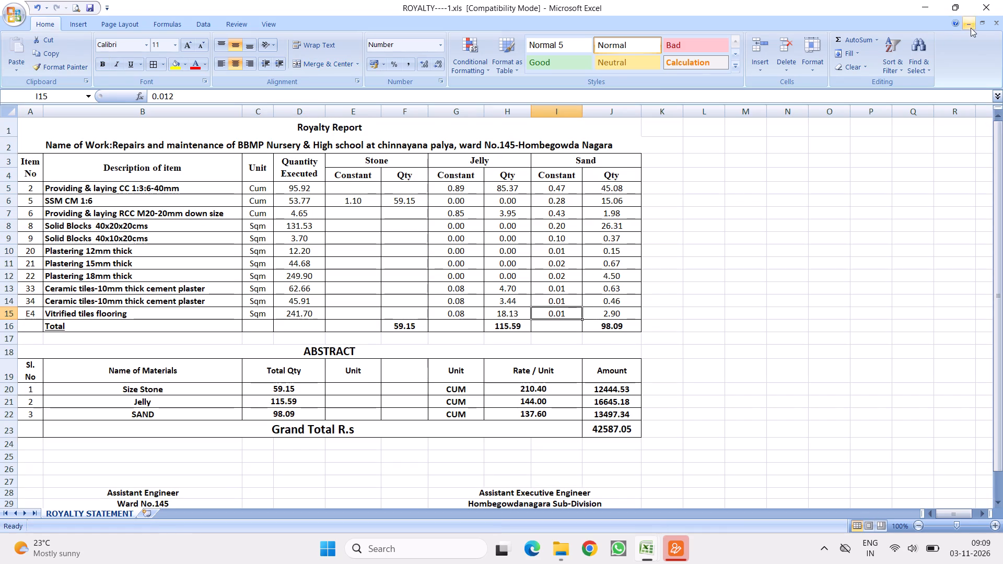
pyautogui.click(994, 25)
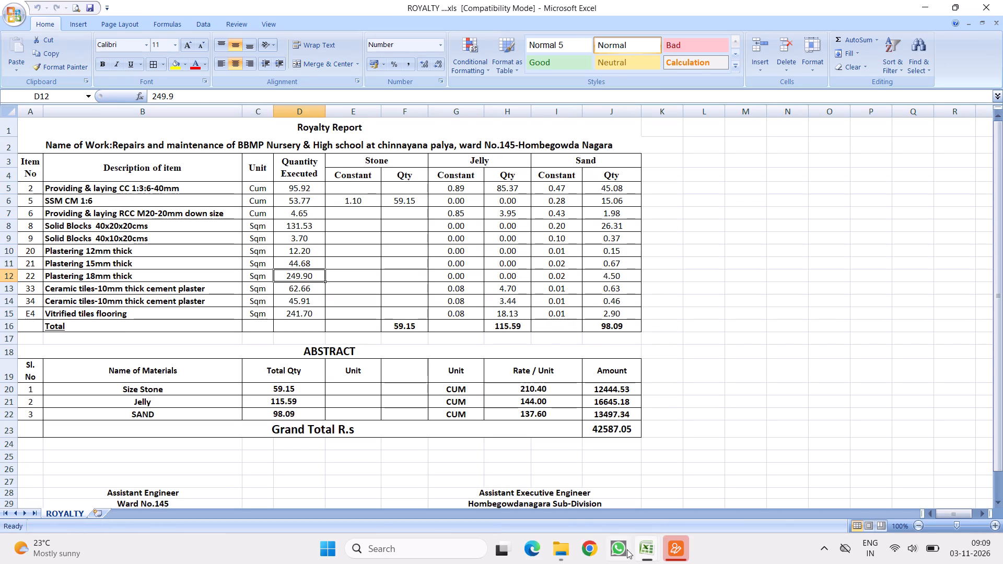
# Copy the Name of Work text from BILL FORM cell A3 and paste it over the Name of Work in A2 of the Royalty Report.
pyautogui.click(580, 476)
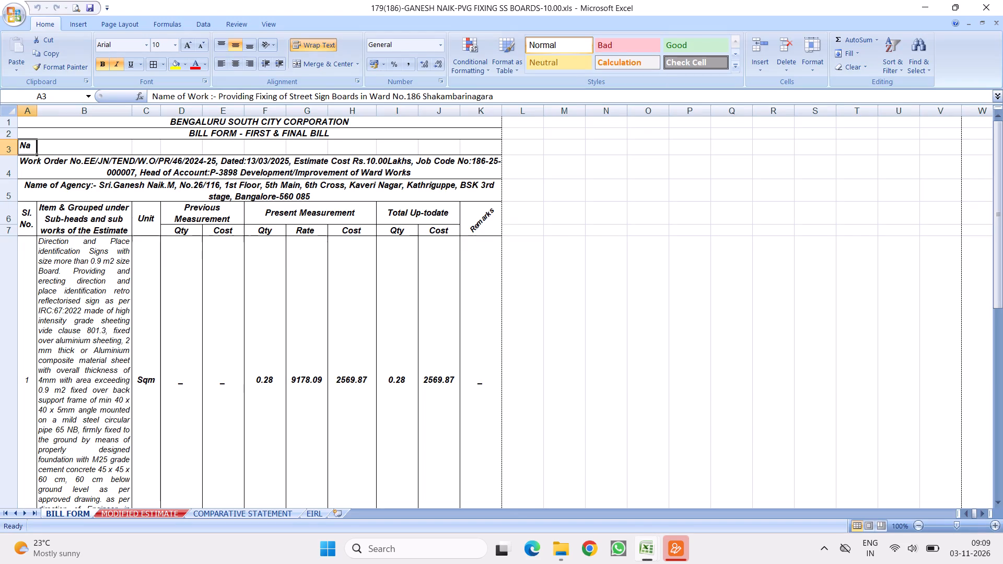
pyautogui.rightClick(21, 147)
pyautogui.click(52, 168)
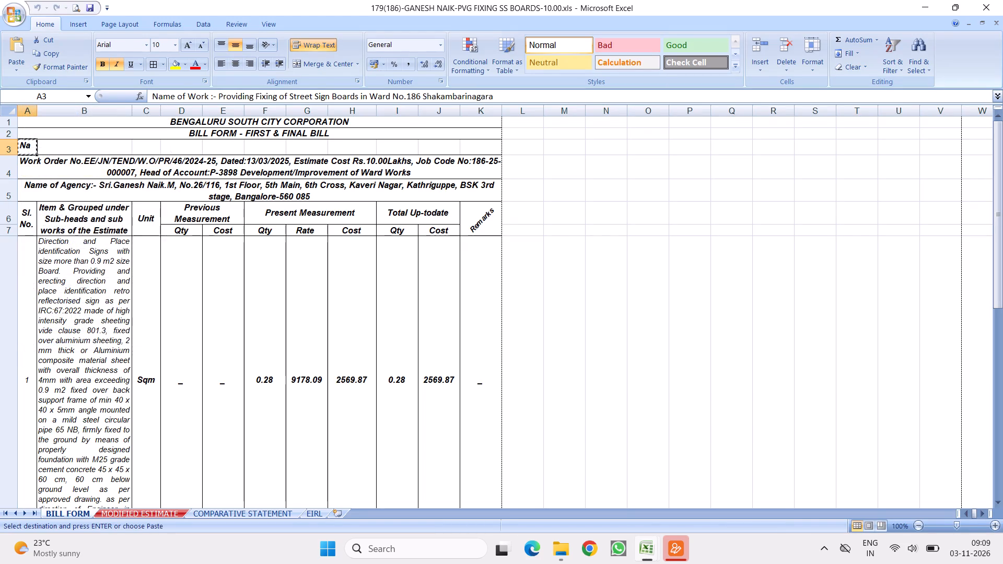
pyautogui.click(646, 545)
pyautogui.click(684, 452)
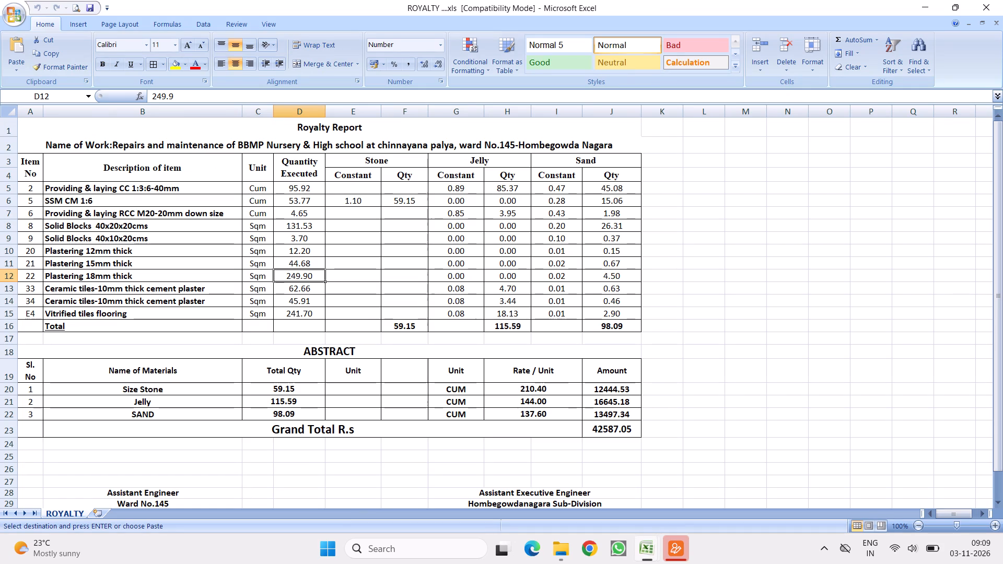
pyautogui.rightClick(176, 146)
pyautogui.click(204, 184)
# Change the ward number under Assistant Engineer in B29 to Ward No.186.
pyautogui.scroll(-1, 351, 296)
pyautogui.doubleClick(171, 454)
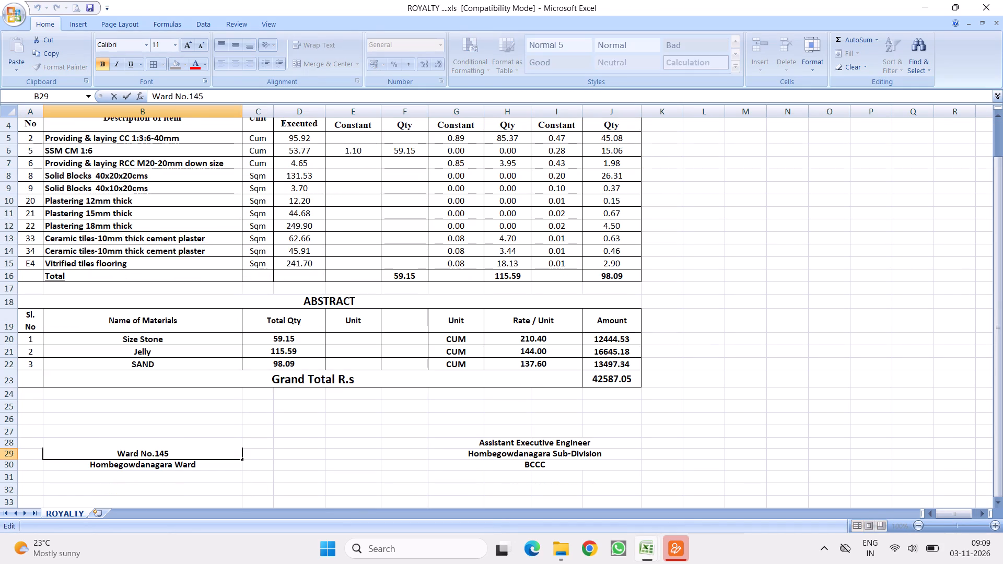
pyautogui.press('BackSpace')
pyautogui.press('BackSpace')
pyautogui.write('86')
# Change the ward name in the Assistant Engineer's signature block, cell B30, to Shakambarinagara Ward.
pyautogui.scroll(3, 219, 366)
pyautogui.scroll(-3, 297, 364)
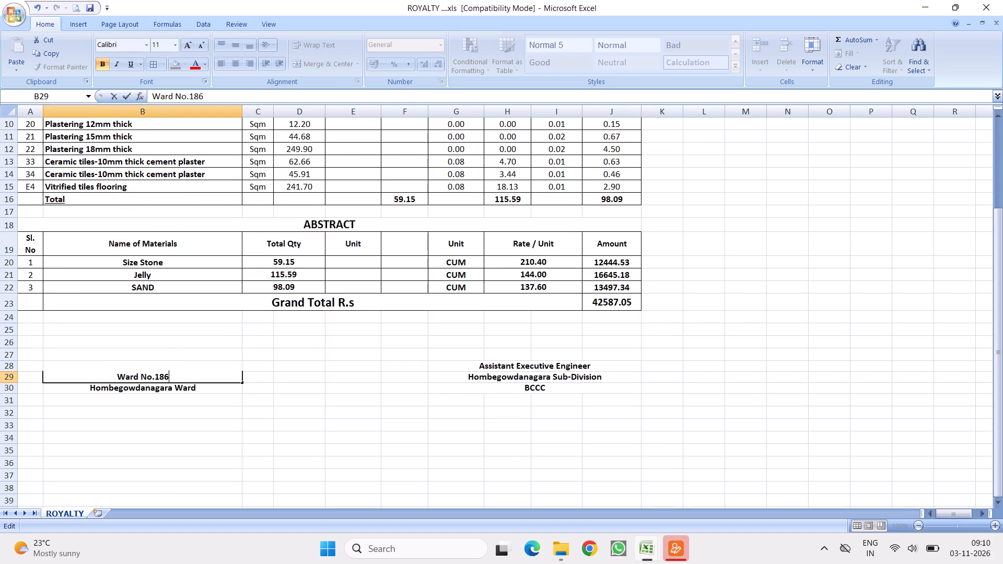
pyautogui.doubleClick(171, 388)
pyautogui.press('BackSpace')
pyautogui.press('BackSpace')
pyautogui.press('BackSpace')
pyautogui.press('BackSpace')
pyautogui.press('BackSpace')
pyautogui.press('BackSpace')
pyautogui.press('BackSpace')
pyautogui.press('BackSpace')
pyautogui.press('BackSpace')
pyautogui.press('BackSpace')
pyautogui.press('BackSpace')
pyautogui.press('BackSpace')
pyautogui.press('BackSpace')
pyautogui.press('BackSpace')
pyautogui.press('BackSpace')
pyautogui.press('BackSpace')
pyautogui.press('BackSpace')
pyautogui.press('BackSpace')
pyautogui.press('BackSpace')
pyautogui.press('BackSpace')
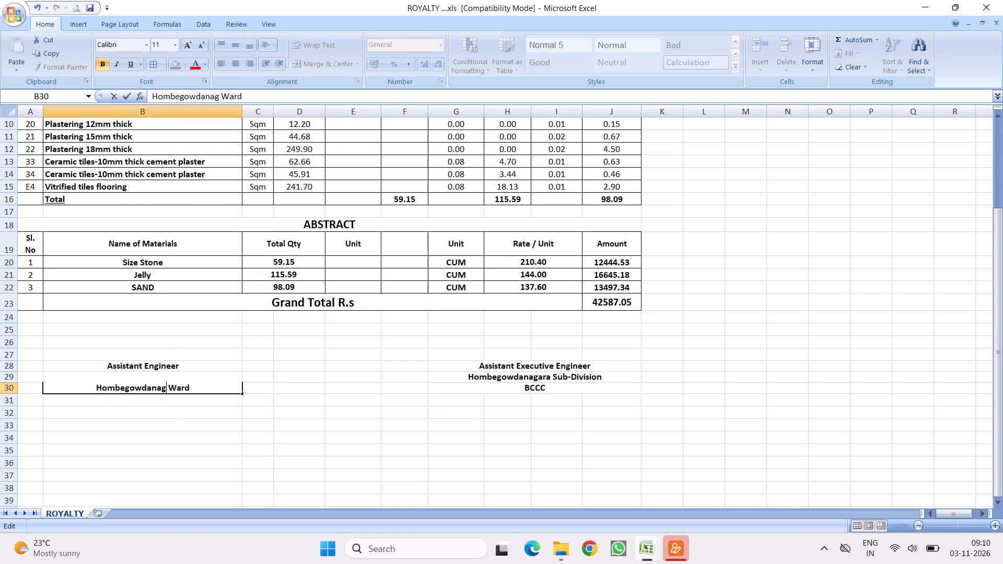
pyautogui.write('Shakambarinagara')
pyautogui.click(367, 421)
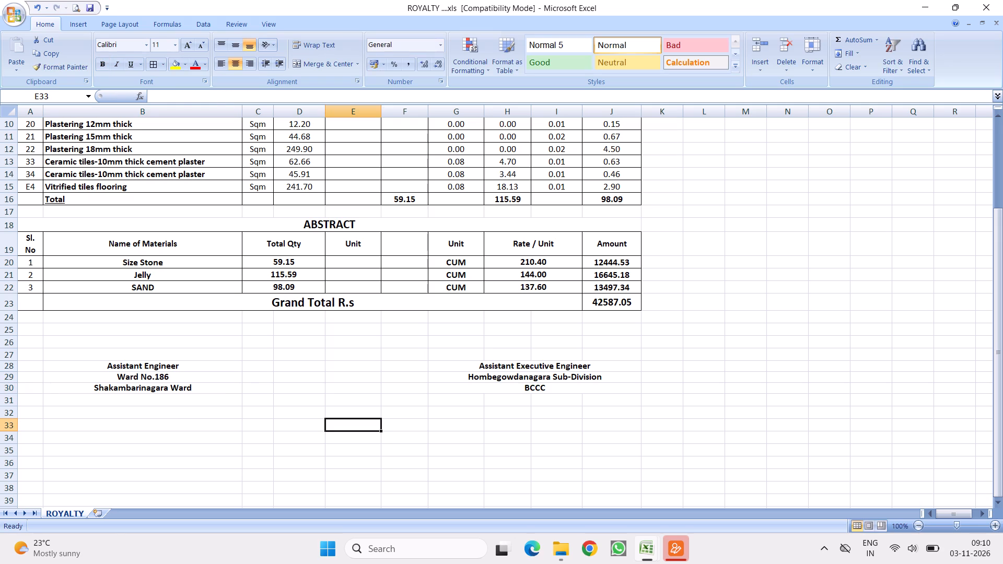
# Change the sub-division under Assistant Executive Engineer in G29 to Shakambarinagara Sub-Division.
pyautogui.doubleClick(547, 377)
pyautogui.press('Right')
pyautogui.press('BackSpace')
pyautogui.press('BackSpace')
pyautogui.press('BackSpace')
pyautogui.press('BackSpace')
pyautogui.press('BackSpace')
pyautogui.press('BackSpace')
pyautogui.press('BackSpace')
pyautogui.press('BackSpace')
pyautogui.press('BackSpace')
pyautogui.press('BackSpace')
pyautogui.press('BackSpace')
pyautogui.press('BackSpace')
pyautogui.press('BackSpace')
pyautogui.press('BackSpace')
pyautogui.press('BackSpace')
pyautogui.press('BackSpace')
pyautogui.press('BackSpace')
pyautogui.press('BackSpace')
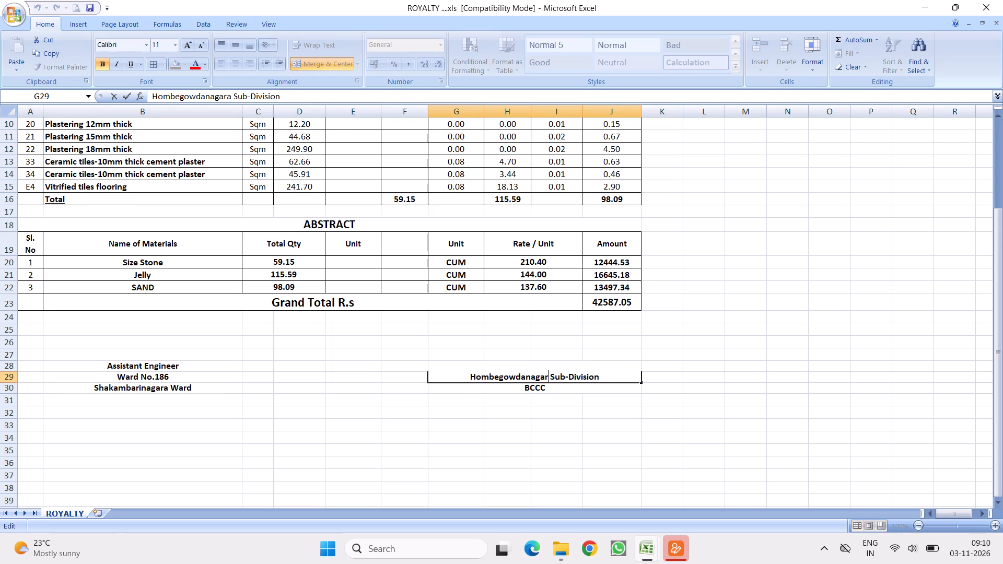
pyautogui.write('Shakambarinagara')
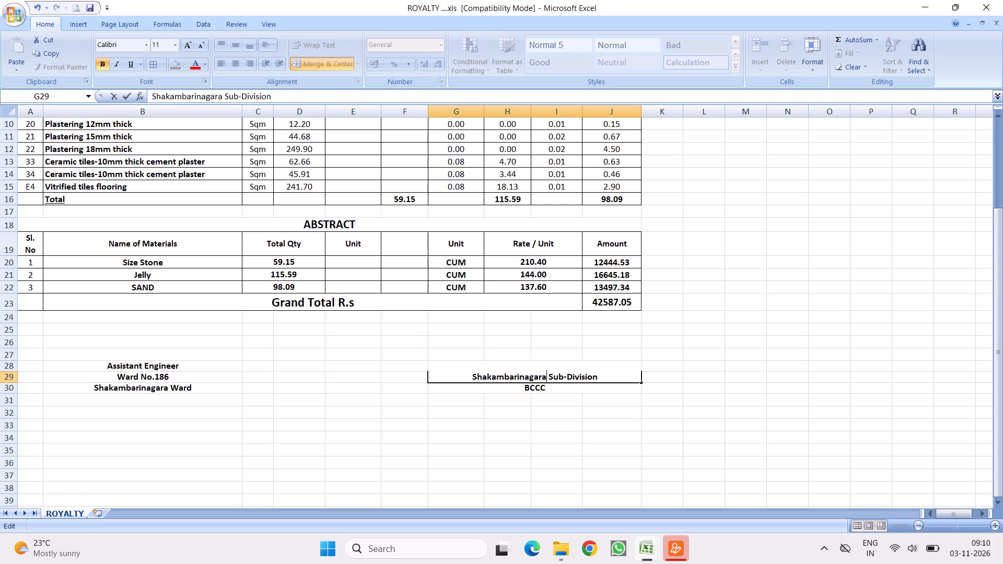
# Change the corporation abbreviation in G30 of the Assistant Executive Engineer's signature block to BSCC.
pyautogui.doubleClick(535, 388)
pyautogui.press('BackSpace')
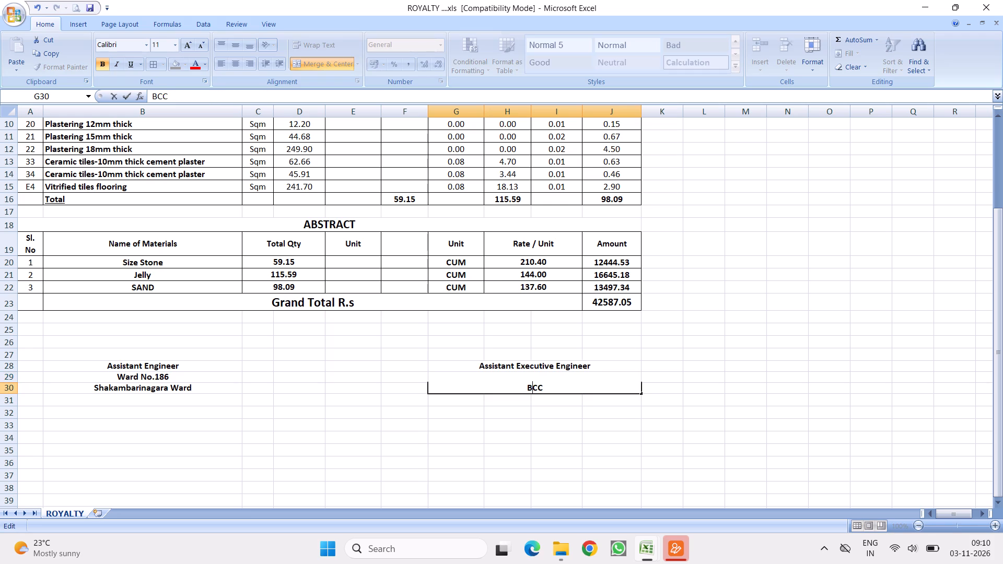
pyautogui.hotkey('shift', 's')
pyautogui.click(378, 309)
pyautogui.scroll(3, 364, 334)
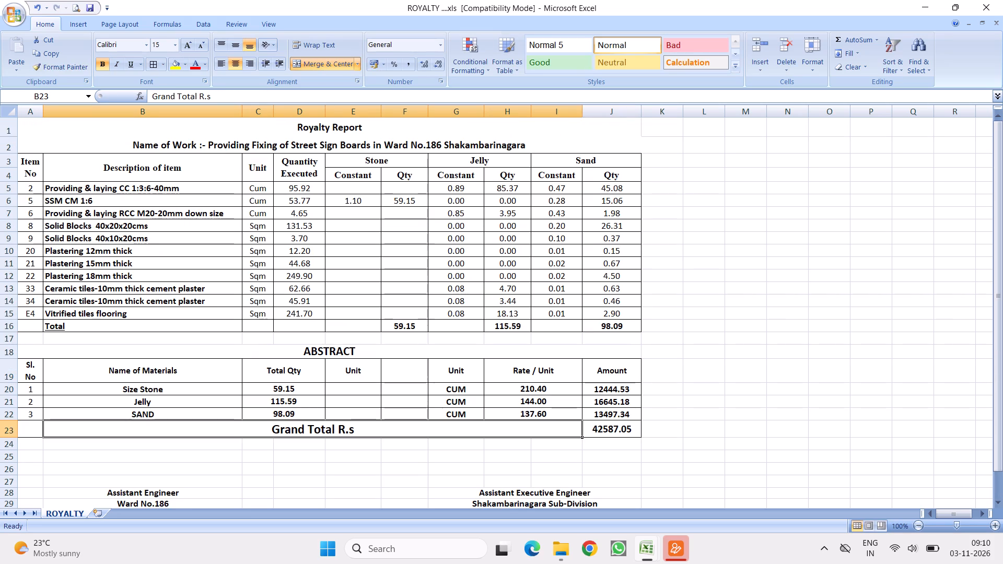
pyautogui.click(339, 143)
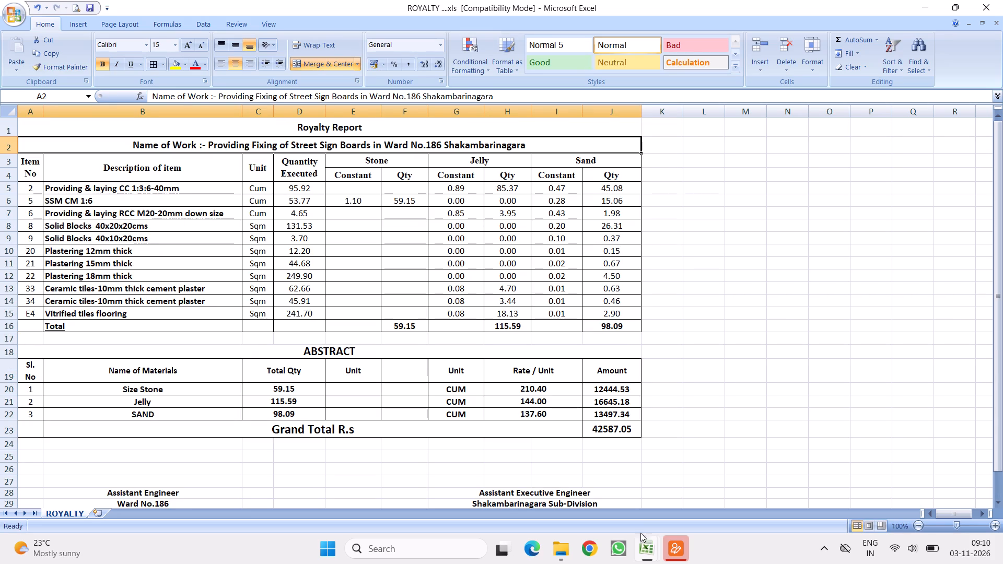
# Merge and center the Name of Work row across A3 to K3 on the BILL FORM sheet.
pyautogui.click(556, 471)
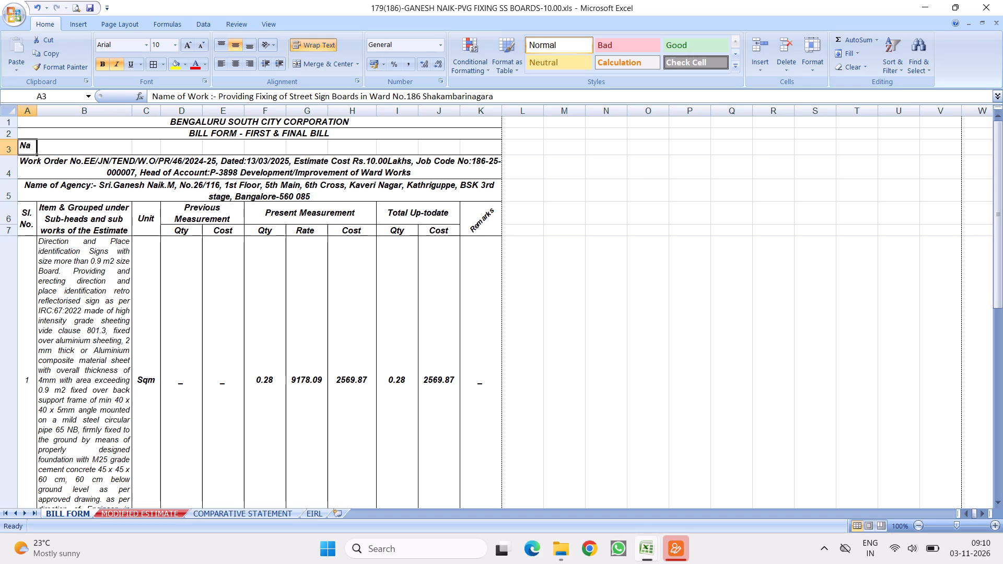
pyautogui.moveTo(25, 148); pyautogui.dragTo(233, 160)
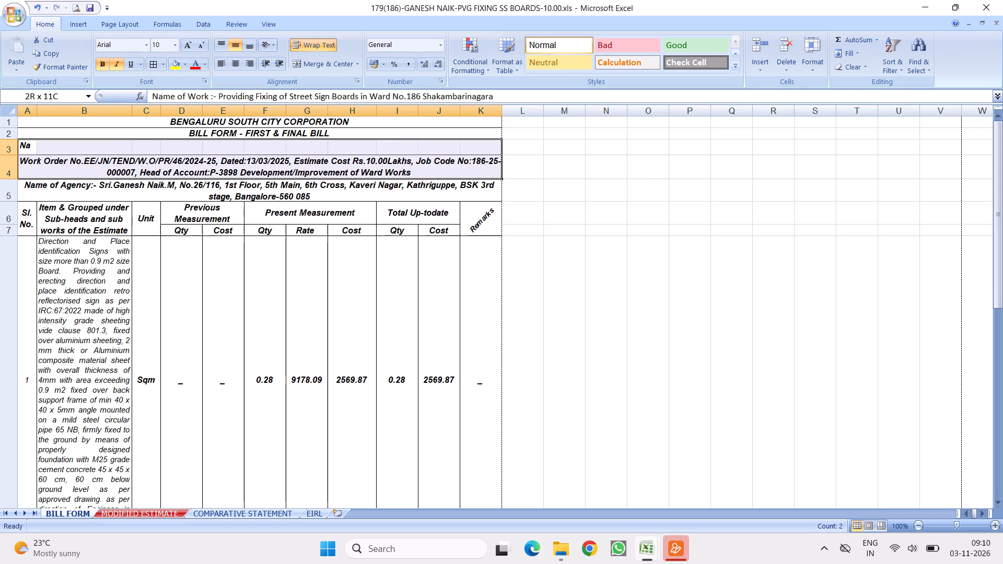
pyautogui.moveTo(233, 160); pyautogui.dragTo(480, 146)
pyautogui.click(340, 65)
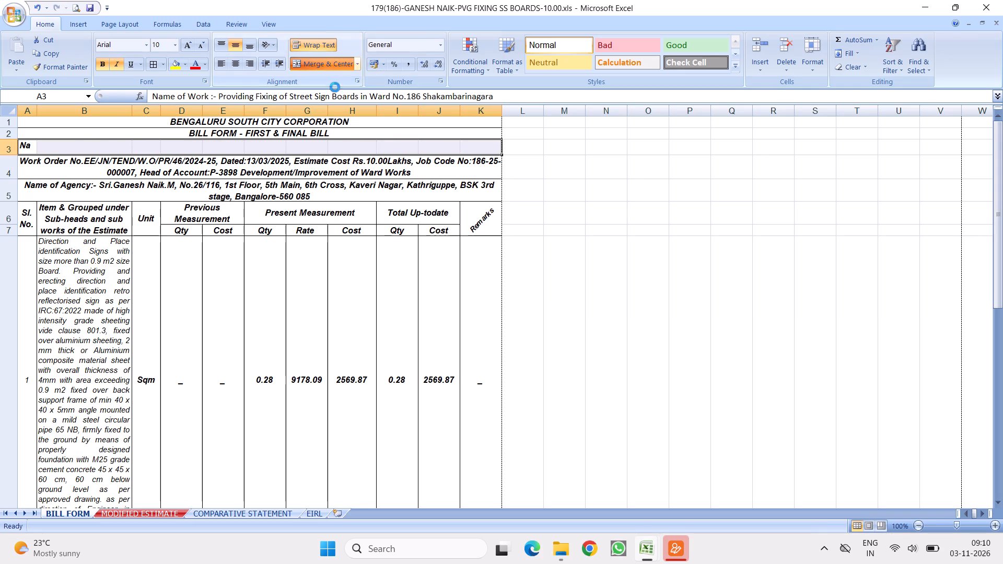
# Find the 1:4:8 40mm levelling concrete item in the BILL FORM and enter its number, 6, in A5 of the Royalty Report.
pyautogui.click(114, 283)
pyautogui.press('Return')
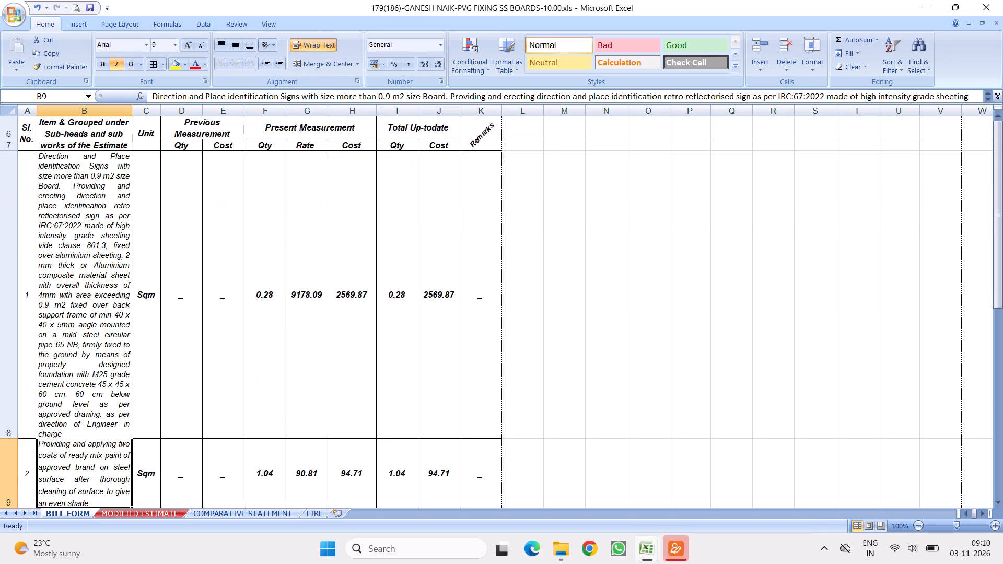
pyautogui.press('Return')
pyautogui.press('Return')
pyautogui.press('Return')
pyautogui.press('Return')
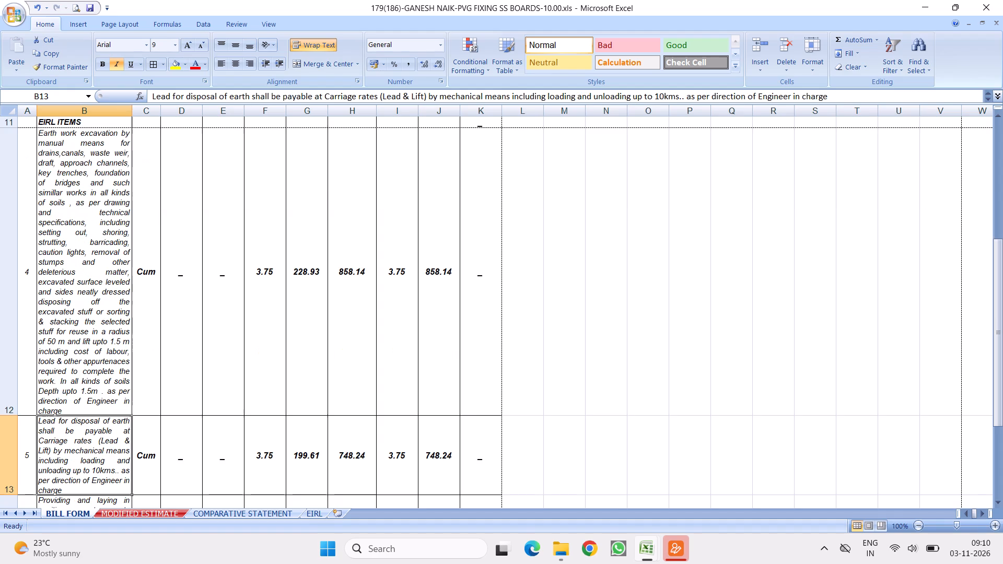
pyautogui.press('Return')
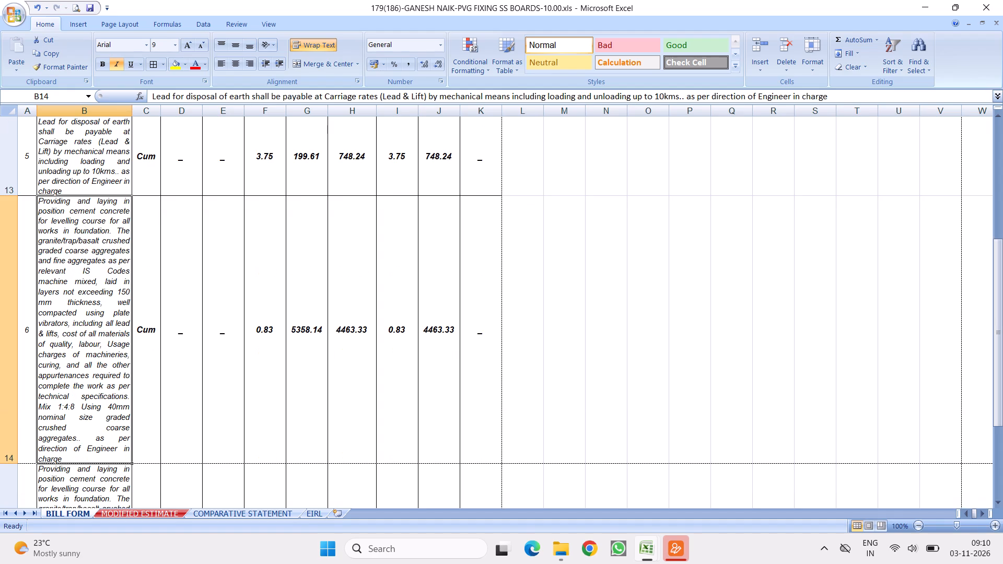
pyautogui.click(92, 310)
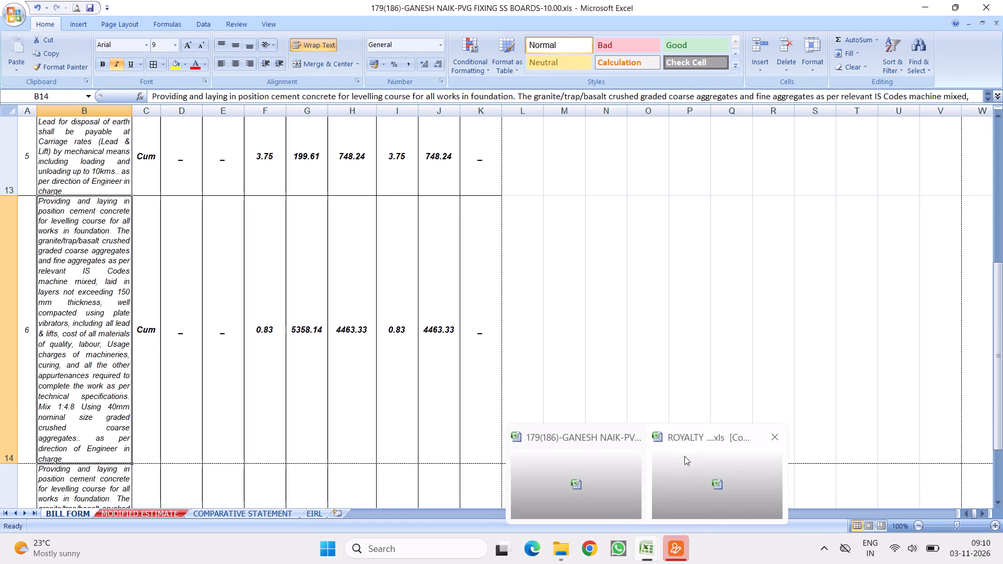
pyautogui.click(681, 464)
pyautogui.click(24, 187)
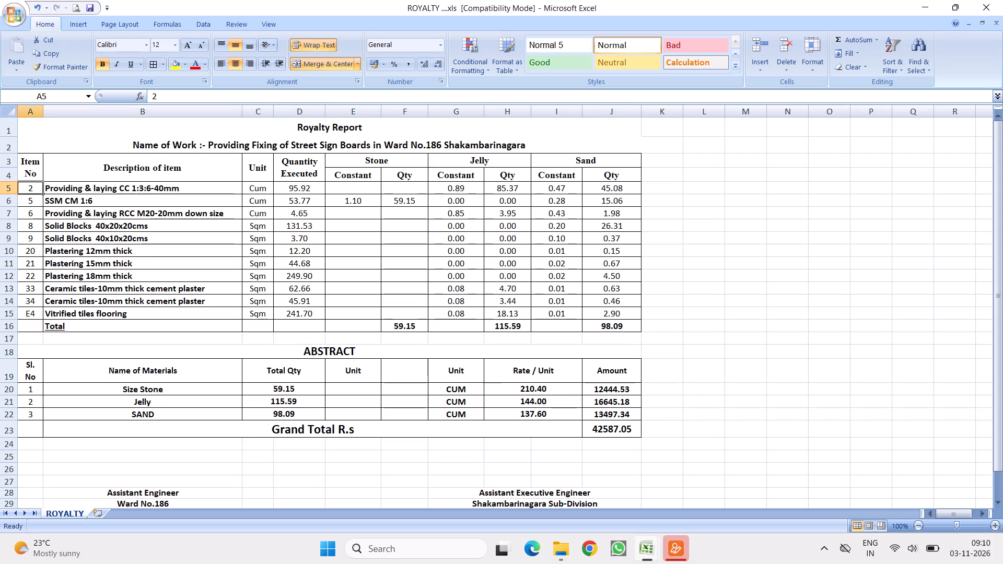
pyautogui.press('6')
pyautogui.click(266, 247)
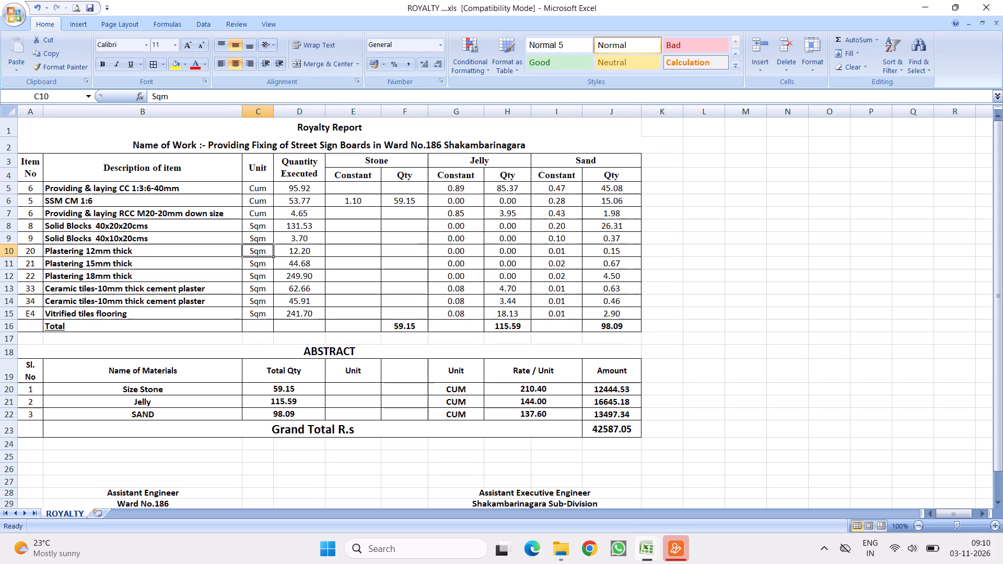
pyautogui.click(306, 186)
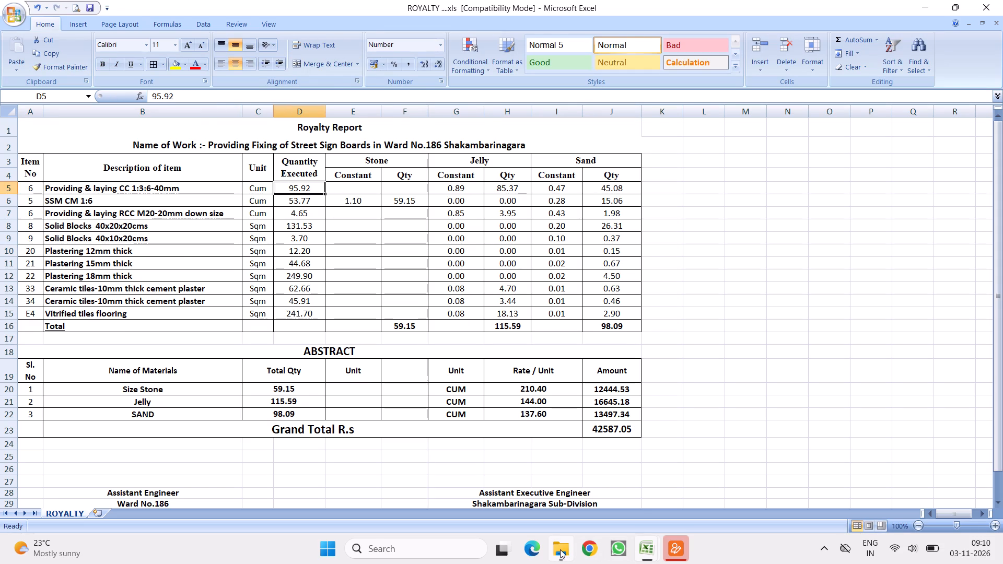
# Open ROYALTY-STATEMENT-7.xls from the BILL FORM ITEMS-7 folder in DOCUMENTS-1.
pyautogui.click(560, 549)
pyautogui.click(25, 41)
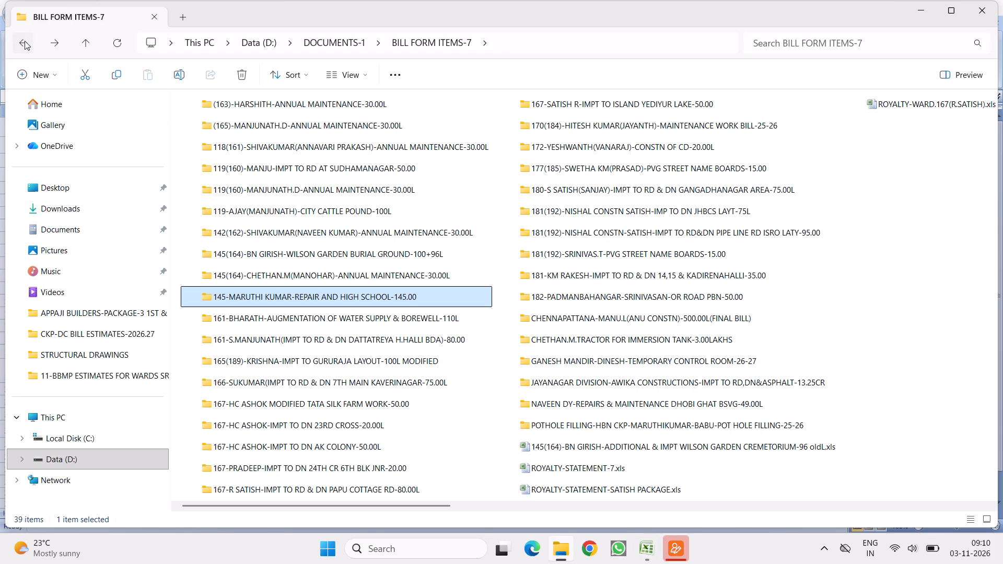
pyautogui.click(25, 41)
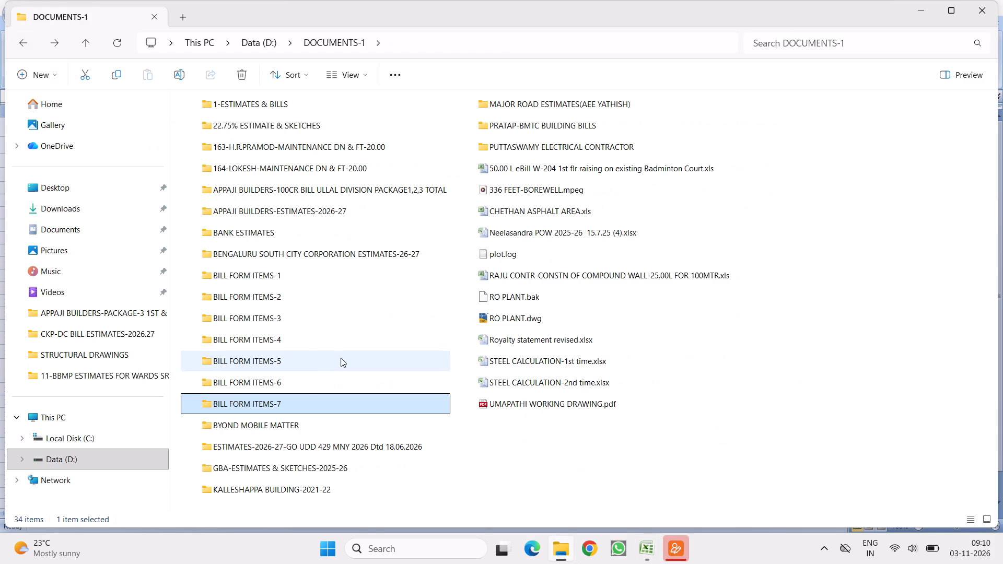
pyautogui.doubleClick(301, 402)
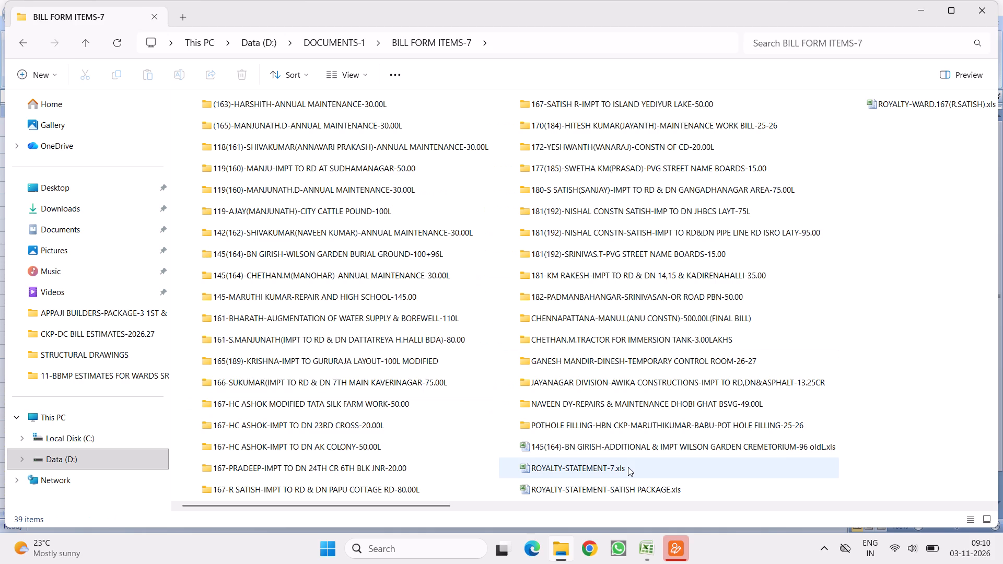
pyautogui.doubleClick(610, 468)
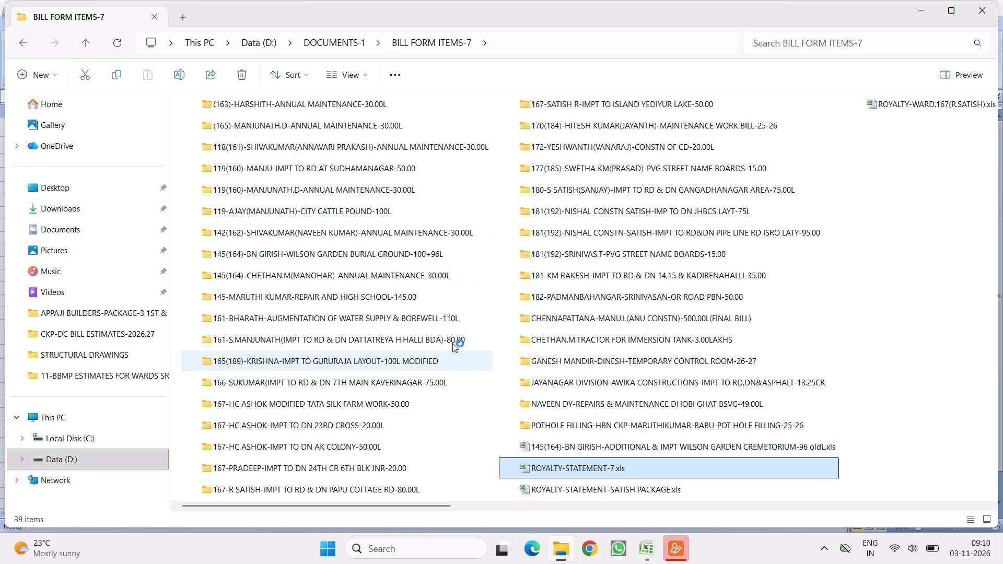
# Copy the Providing & laying CC 1:3:6-40mm row, B7 to J7, from ROYALTY-STATEMENT-7.xls into row 5 of the Ward 186 Royalty Report.
pyautogui.moveTo(112, 221); pyautogui.dragTo(146, 221)
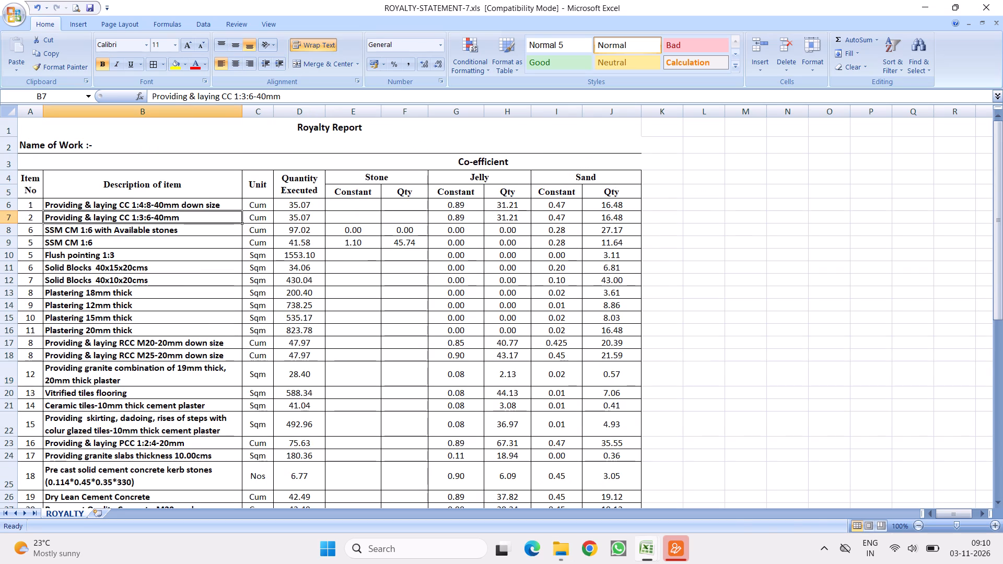
pyautogui.moveTo(146, 221); pyautogui.dragTo(628, 215)
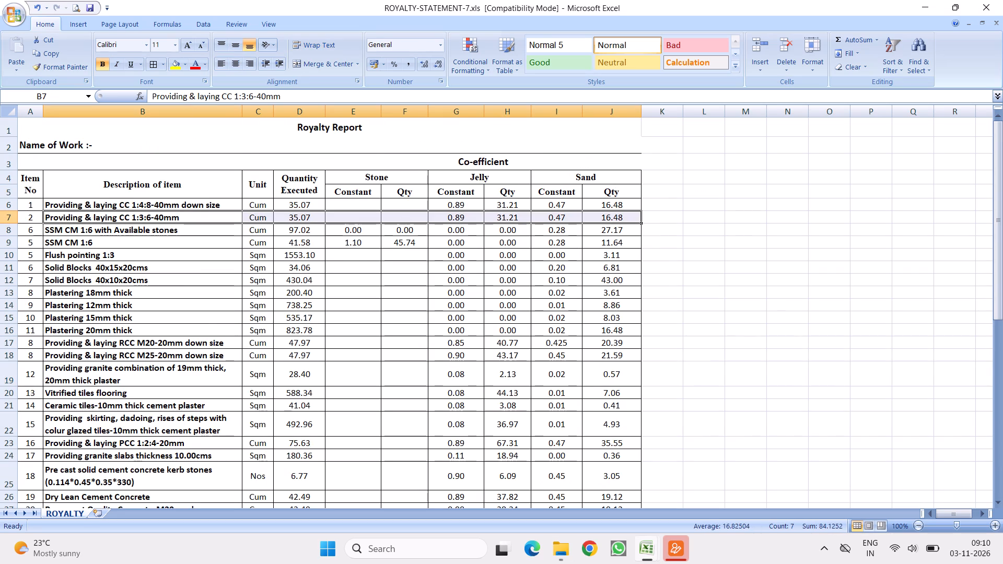
pyautogui.rightClick(179, 217)
pyautogui.click(207, 242)
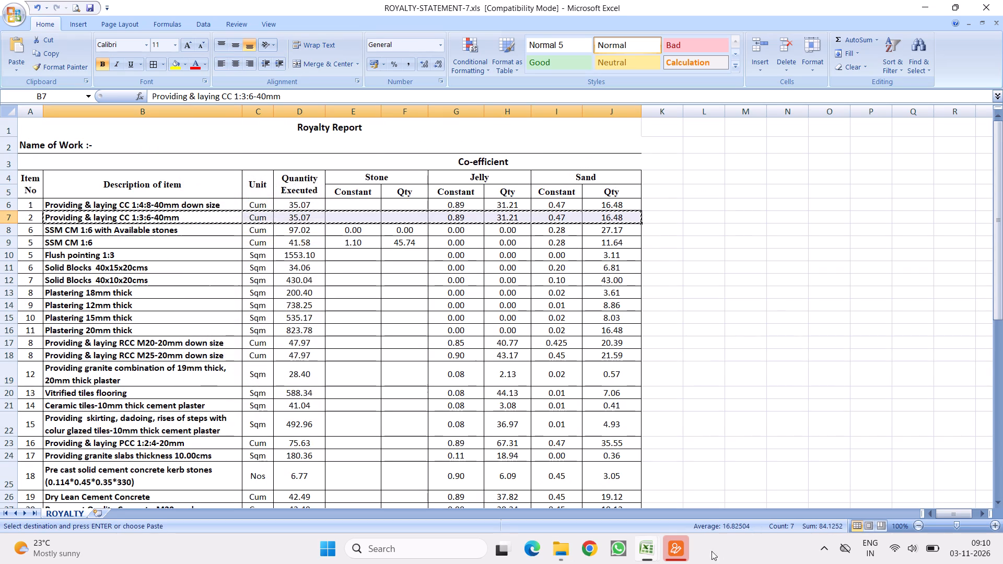
pyautogui.click(646, 548)
pyautogui.click(626, 475)
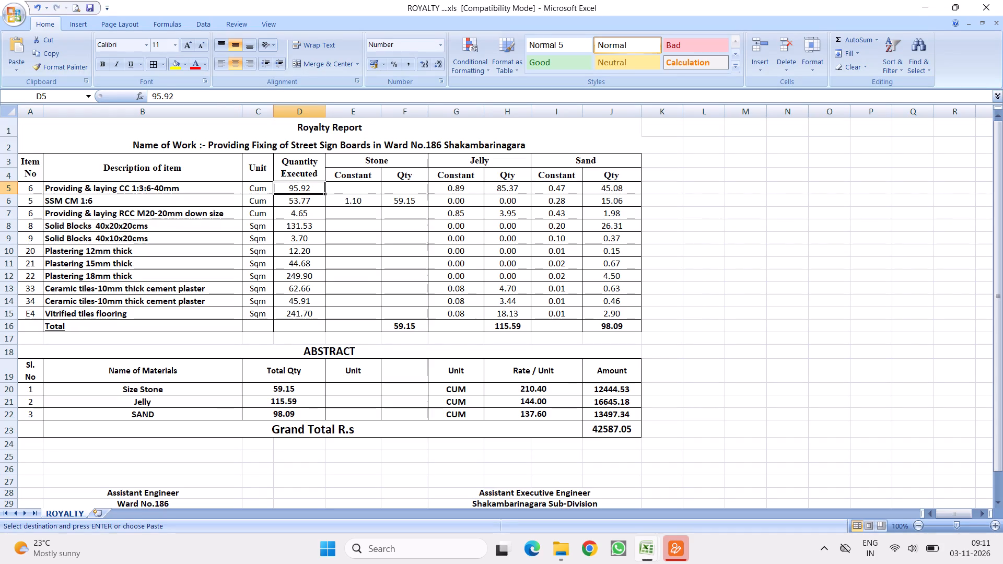
pyautogui.rightClick(108, 188)
pyautogui.click(142, 222)
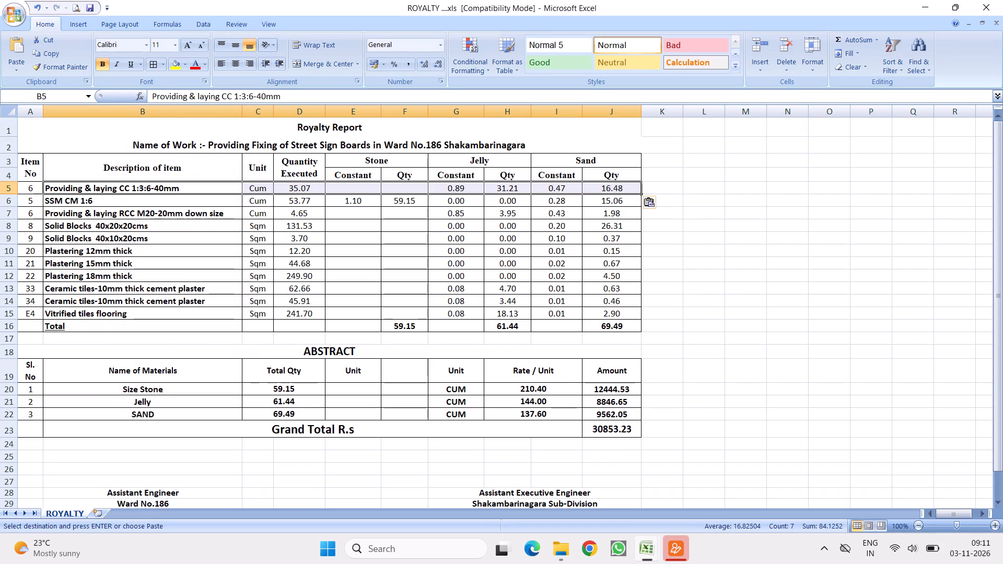
# Look up item 6's quantity in the BILL FORM and enter 0.83 as its quantity executed in D5 of the Royalty Report.
pyautogui.click(649, 545)
pyautogui.click(523, 459)
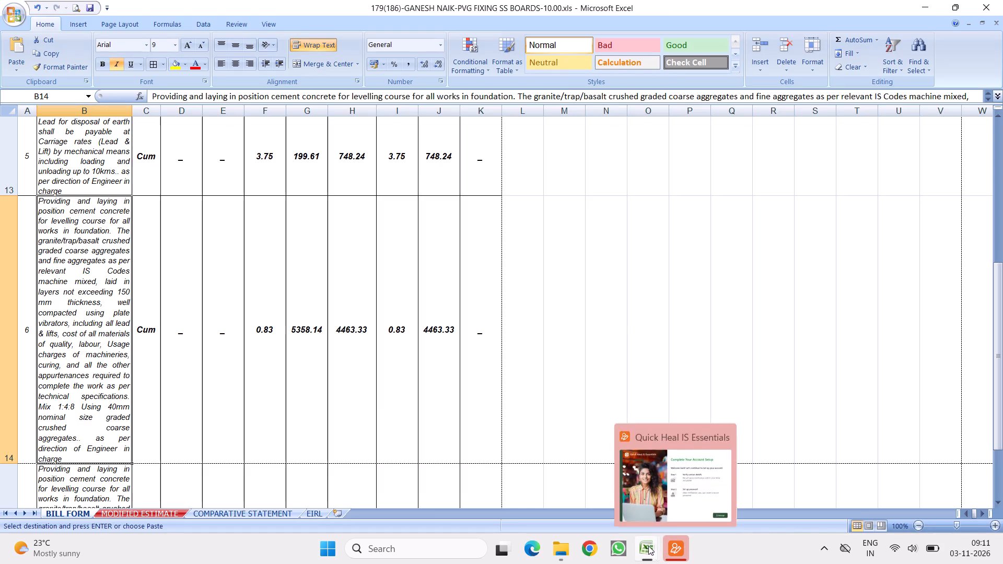
pyautogui.click(648, 546)
pyautogui.click(631, 452)
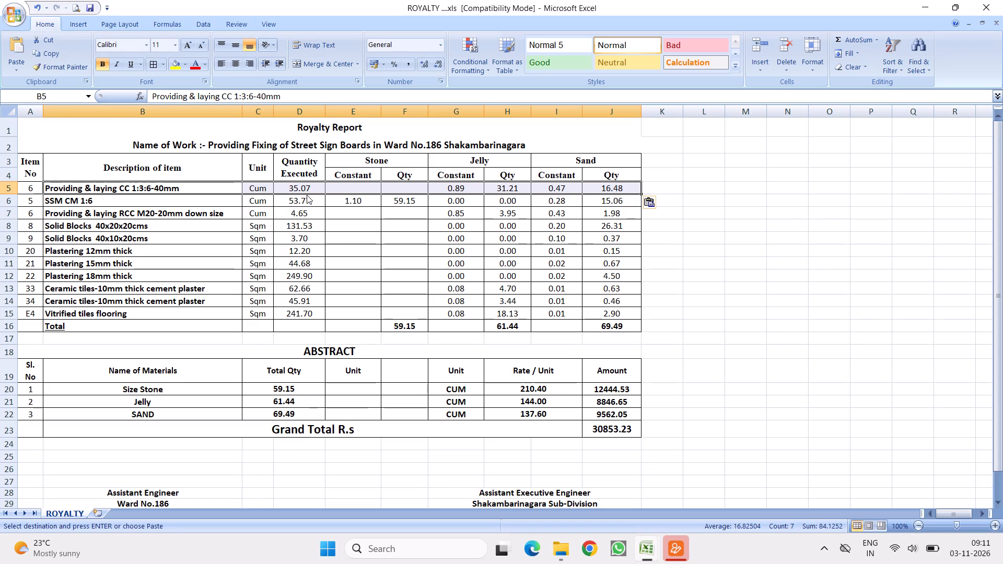
pyautogui.click(303, 192)
pyautogui.click(302, 191)
pyautogui.write('.83')
pyautogui.press('Return')
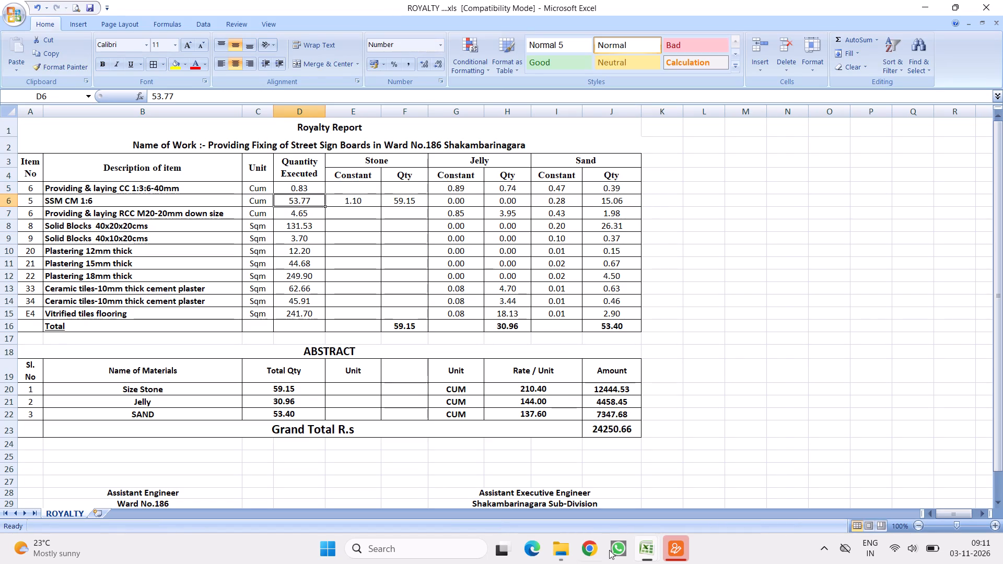
# Find the 1:2:4 20mm concrete item in the BILL FORM and copy the matching PCC 1:2:4-20mm row from ROYALTY-STATEMENT-7.xls into report row 6.
pyautogui.click(523, 453)
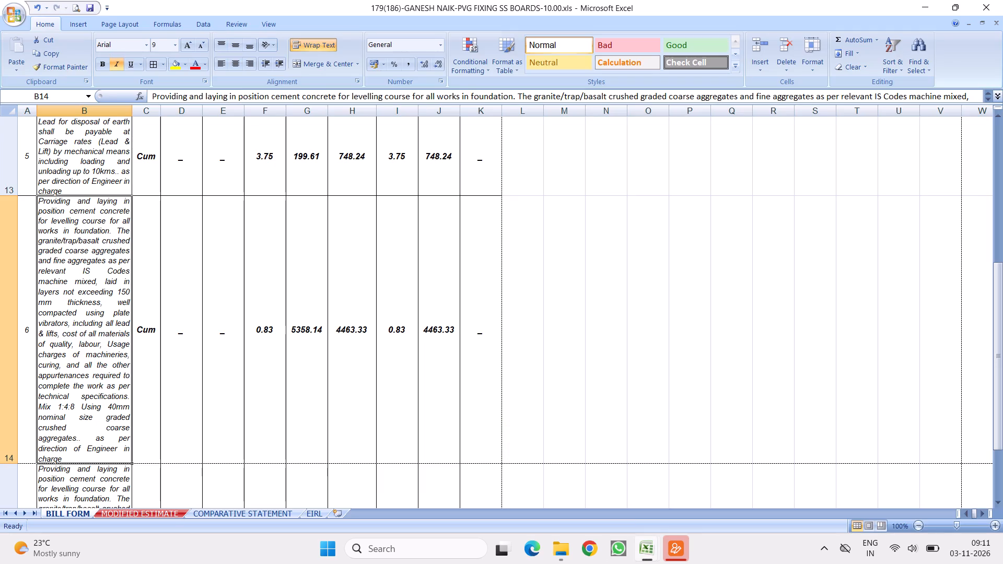
pyautogui.press('Return')
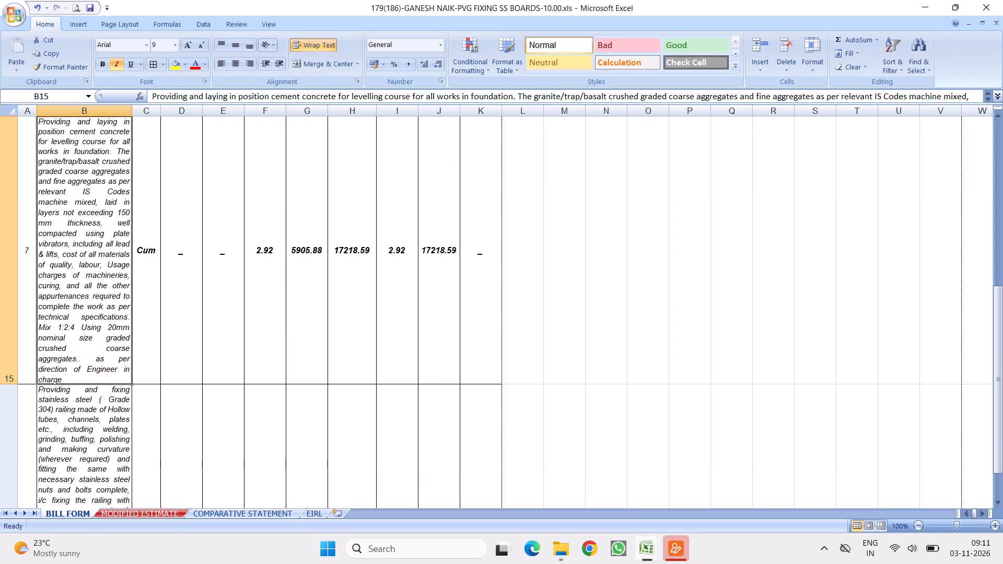
pyautogui.click(85, 291)
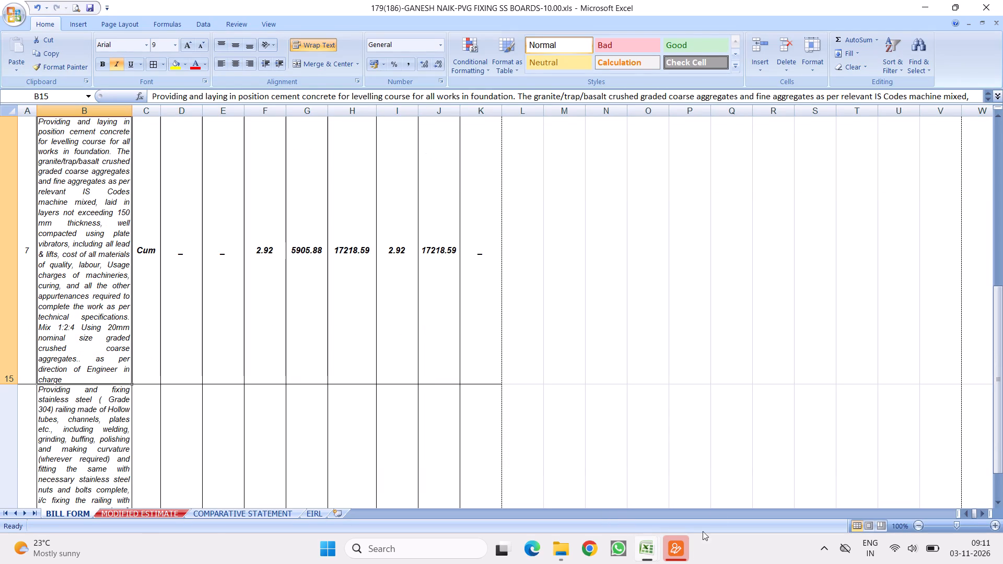
pyautogui.click(639, 553)
pyautogui.click(639, 462)
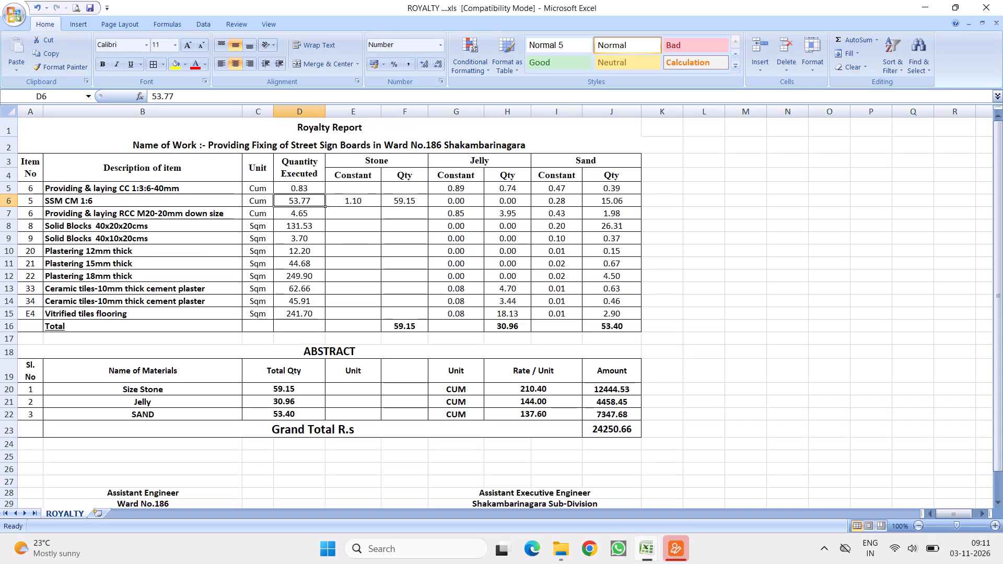
pyautogui.click(648, 550)
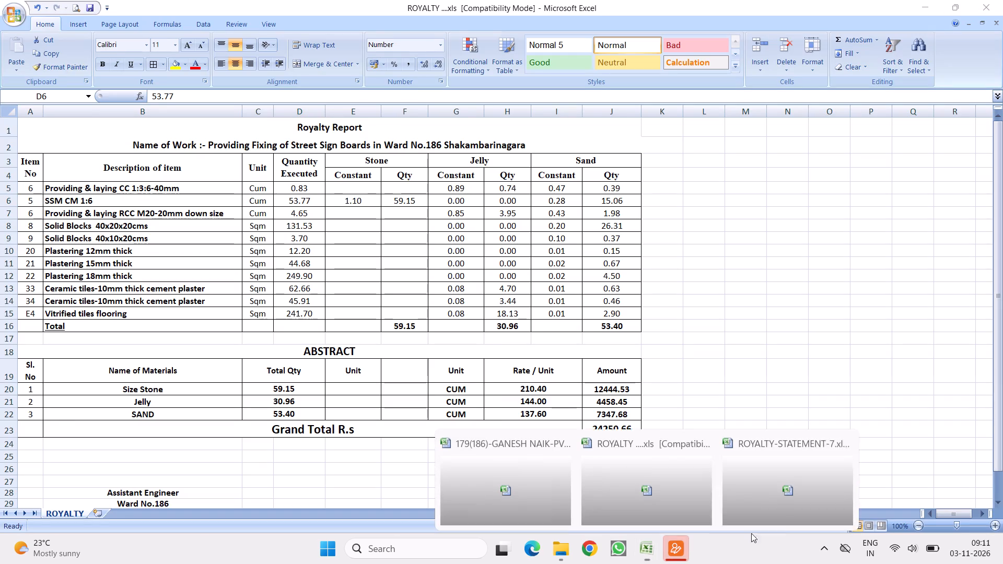
pyautogui.click(769, 483)
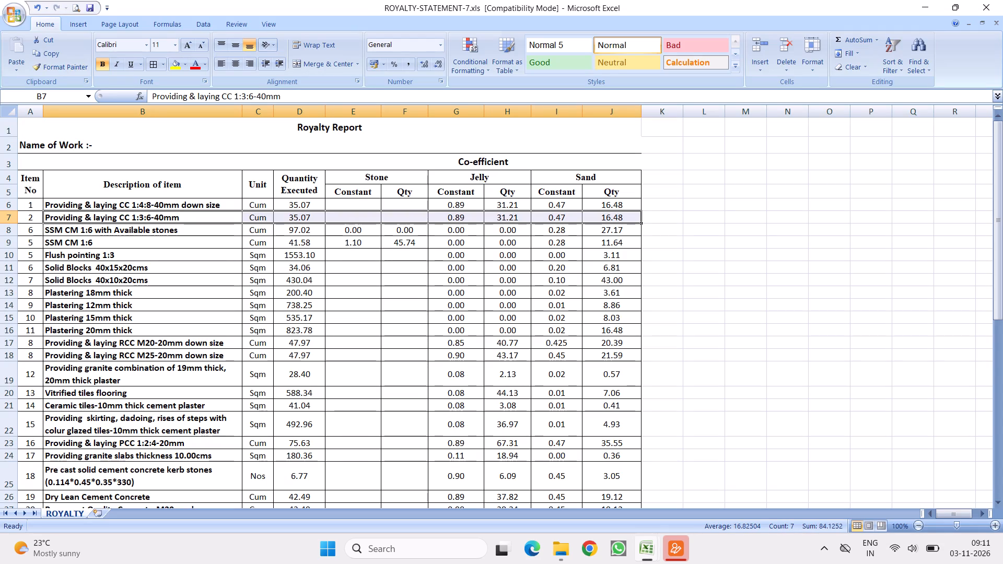
pyautogui.moveTo(107, 442); pyautogui.dragTo(647, 480)
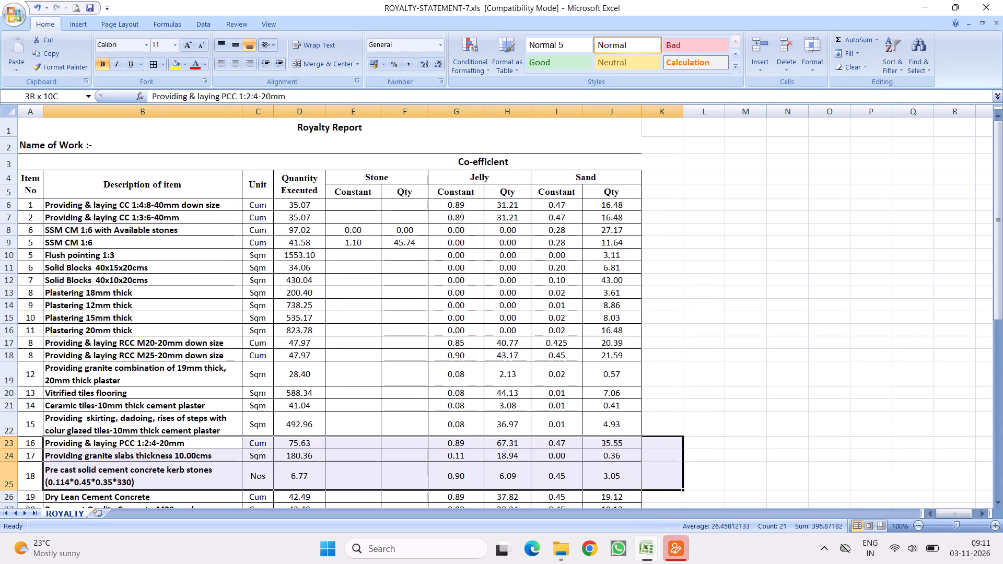
pyautogui.moveTo(647, 480); pyautogui.dragTo(620, 445)
pyautogui.rightClick(609, 444)
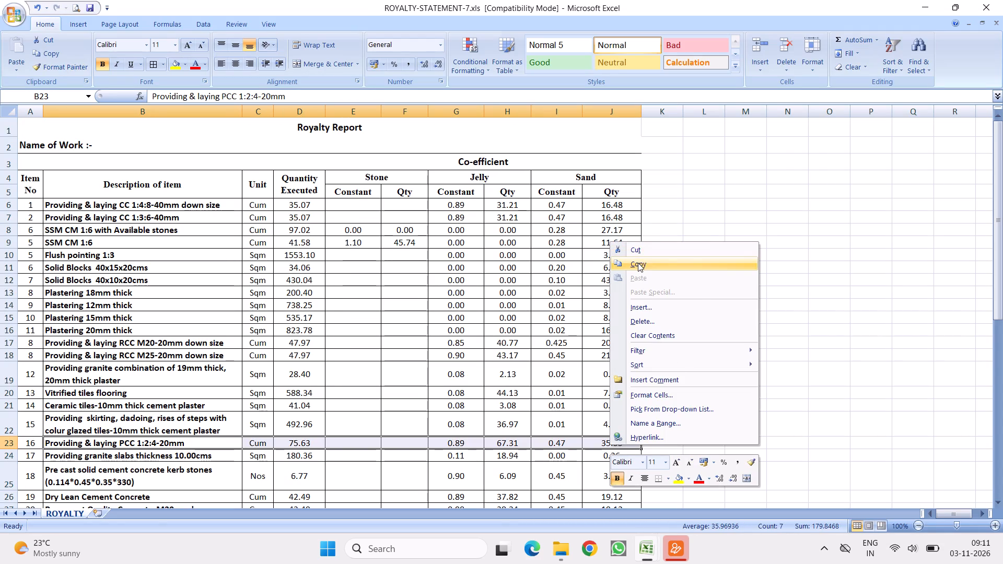
pyautogui.click(636, 264)
pyautogui.click(643, 540)
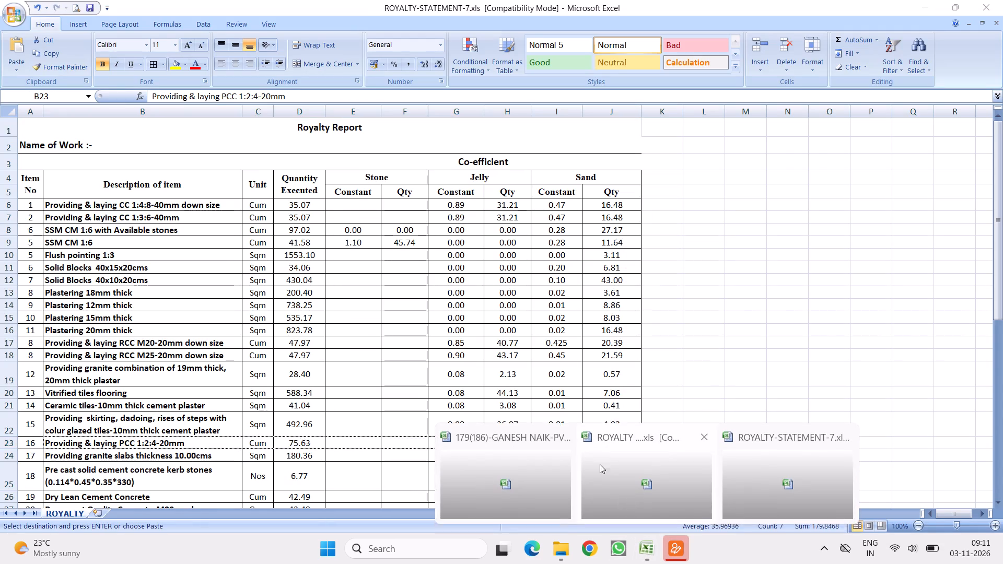
pyautogui.click(607, 456)
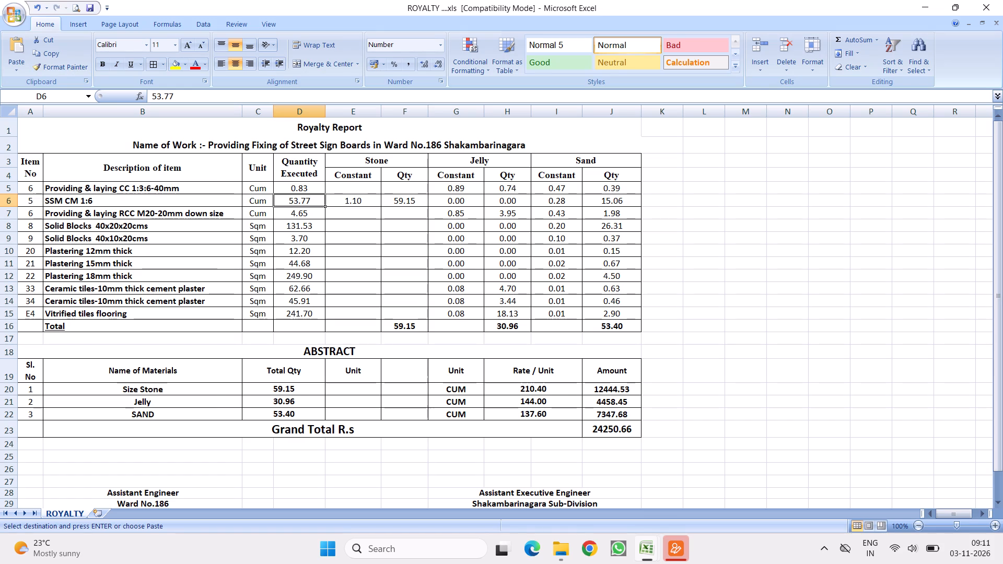
pyautogui.rightClick(66, 201)
pyautogui.click(98, 238)
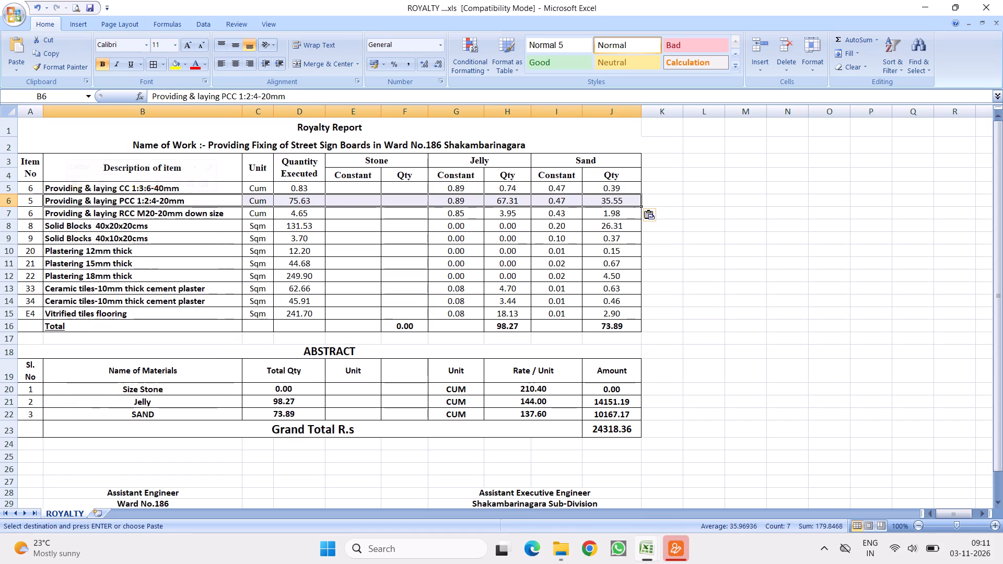
# Set the item number of the PCC 1:2:4-20mm row in A6 to 7.
pyautogui.click(31, 203)
pyautogui.press('7')
pyautogui.click(193, 263)
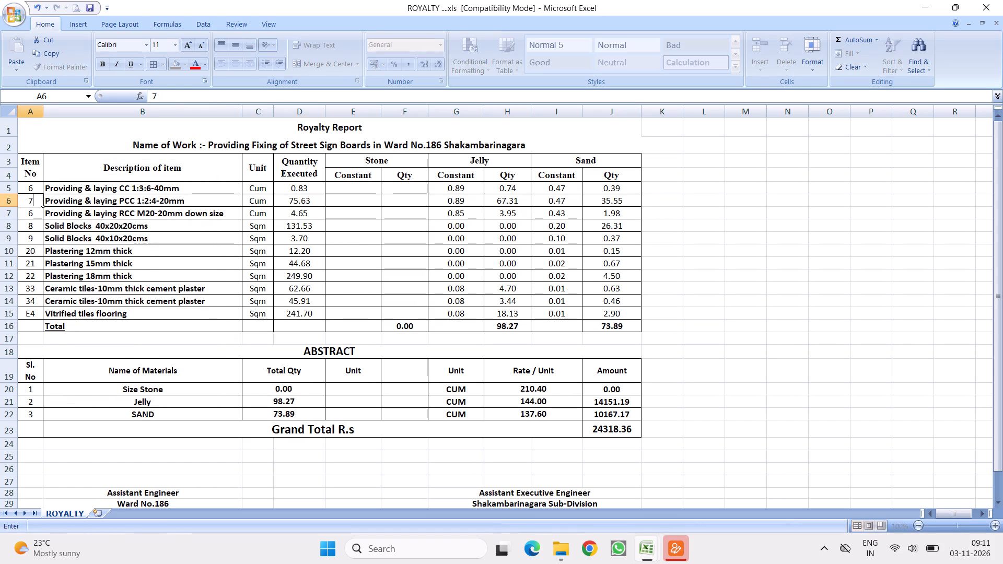
# Delete the leftover item rows 7 to 15, from RCC M20-20mm to vitrified tiles flooring, in the Royalty Report.
pyautogui.moveTo(11, 214); pyautogui.dragTo(17, 309)
pyautogui.rightClick(139, 247)
pyautogui.click(179, 328)
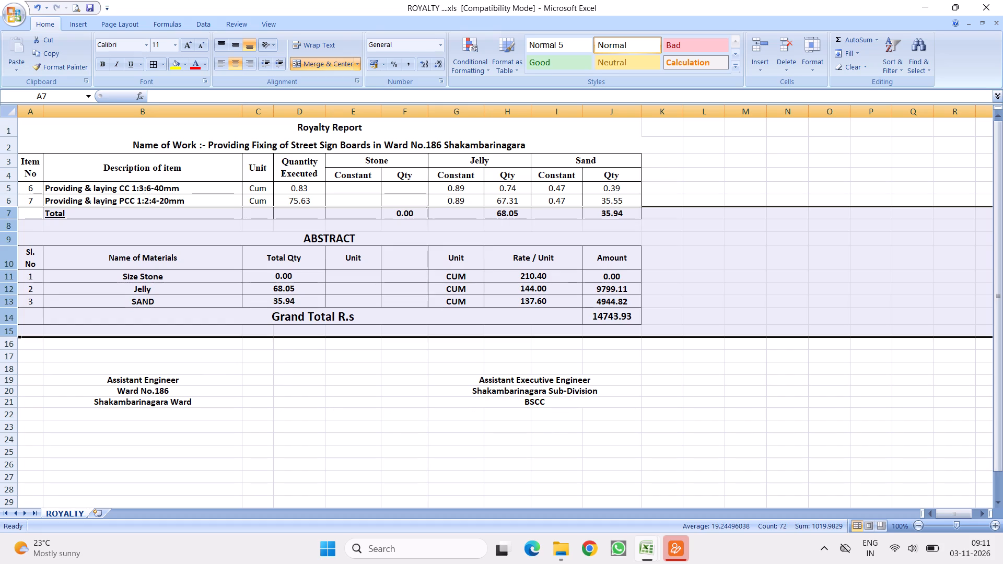
pyautogui.click(346, 238)
# Look up item 7's quantity in the BILL FORM and enter 2.92 as its quantity executed in D6 of the Royalty Report.
pyautogui.click(649, 547)
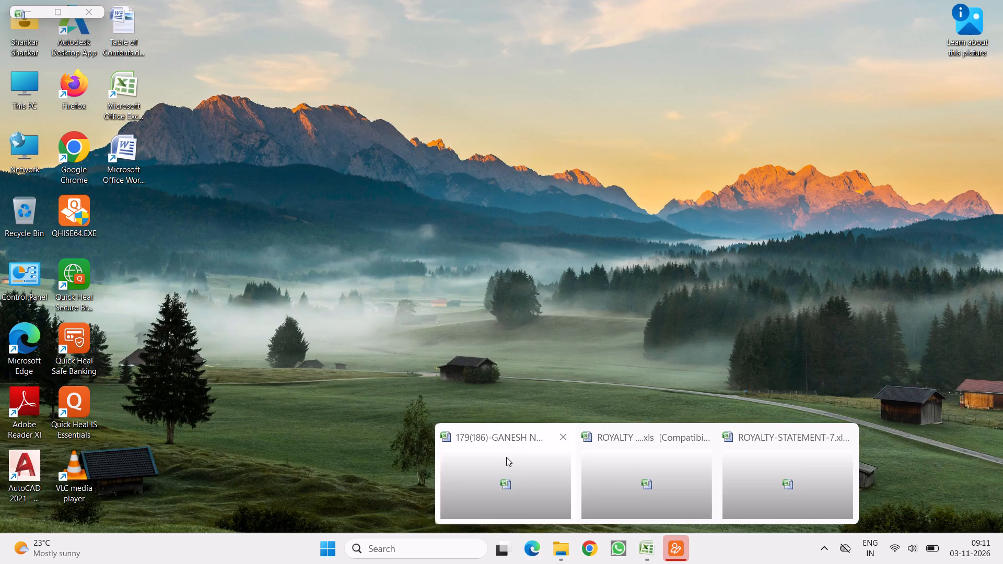
pyautogui.click(506, 457)
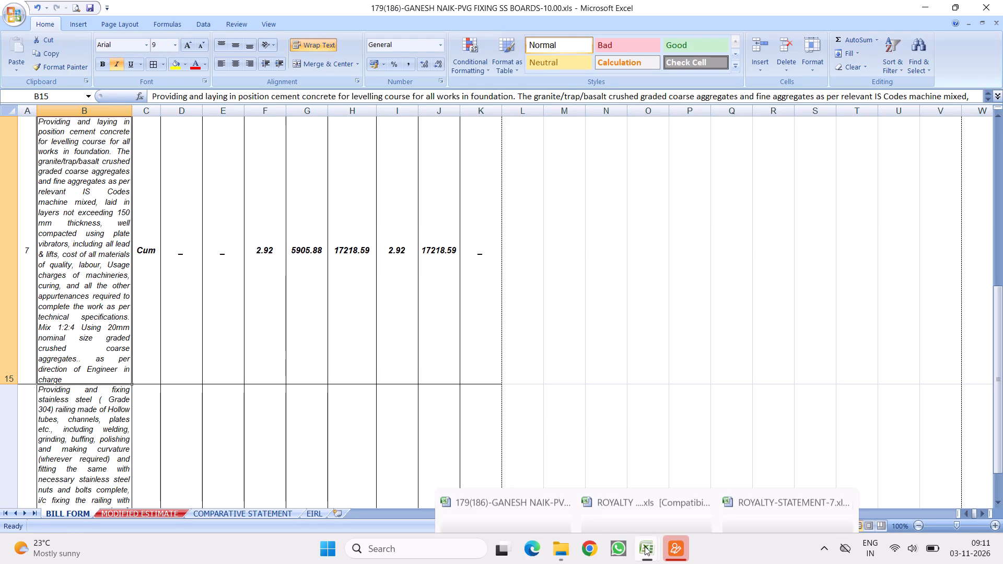
pyautogui.click(645, 546)
pyautogui.click(650, 461)
pyautogui.click(293, 196)
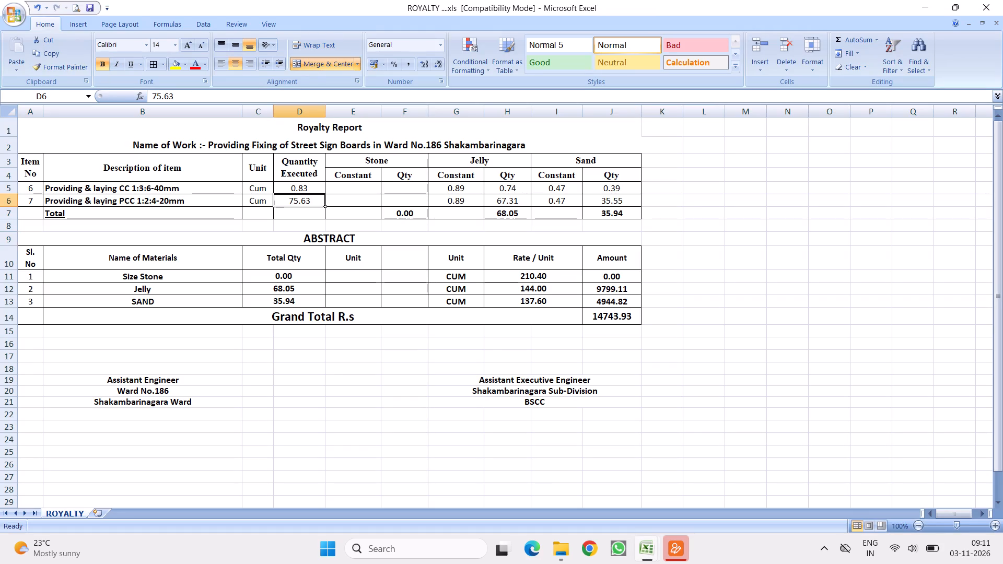
pyautogui.write('2.92')
pyautogui.click(359, 253)
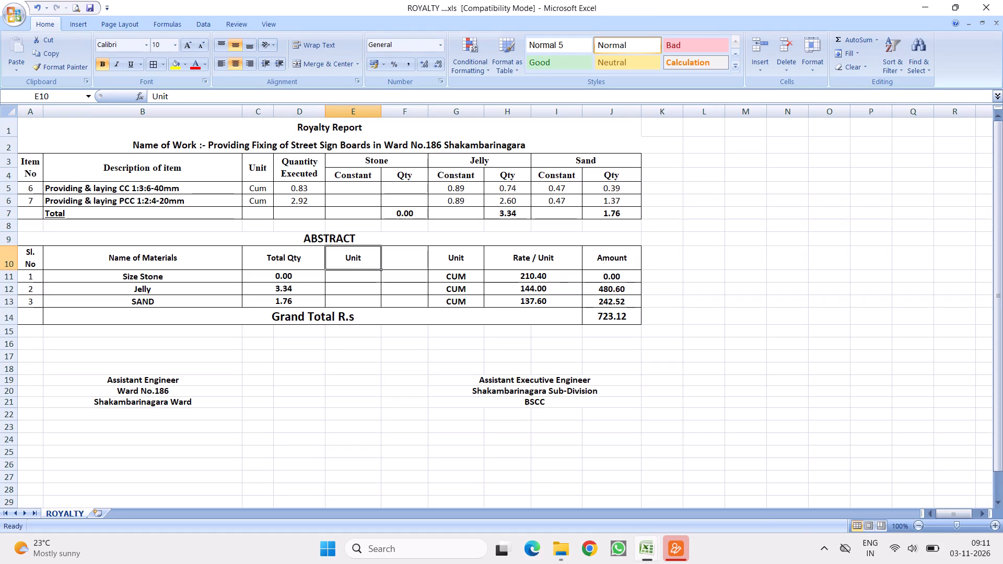
# AutoSum the jelly quantities H5:H6 and the sand quantities J5:J6 into the Total row.
pyautogui.moveTo(512, 189); pyautogui.dragTo(508, 203)
pyautogui.click(838, 35)
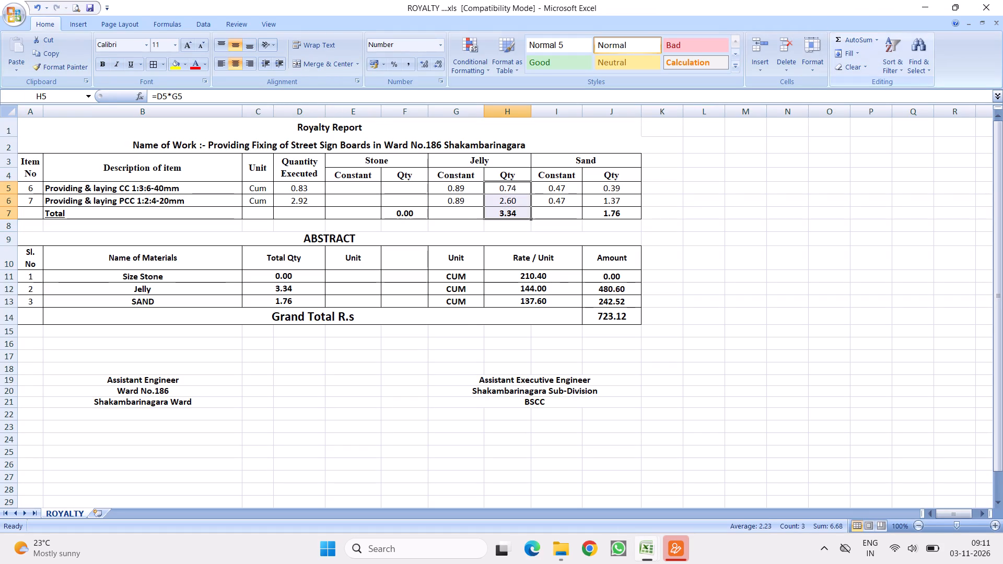
pyautogui.moveTo(613, 189); pyautogui.dragTo(612, 198)
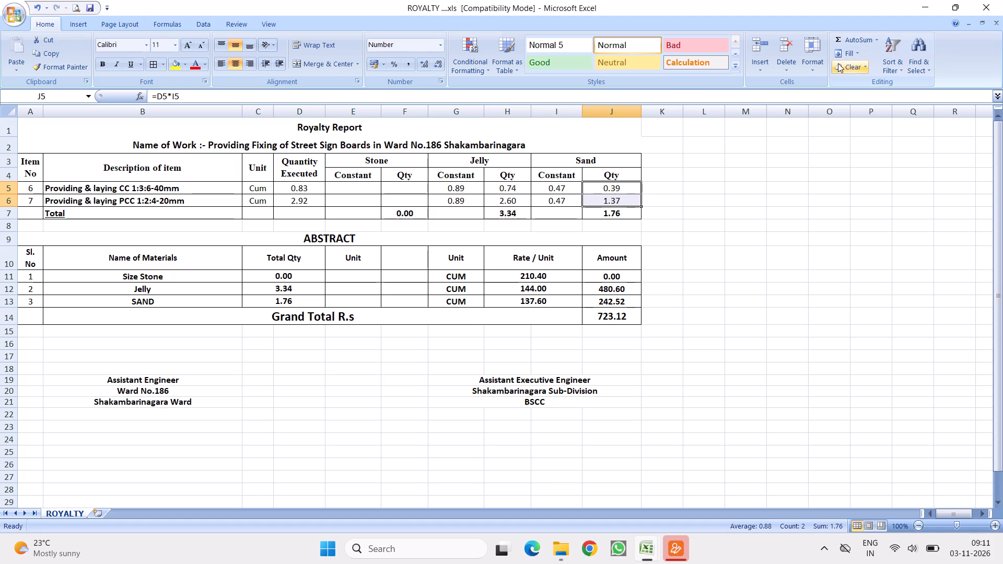
pyautogui.click(838, 40)
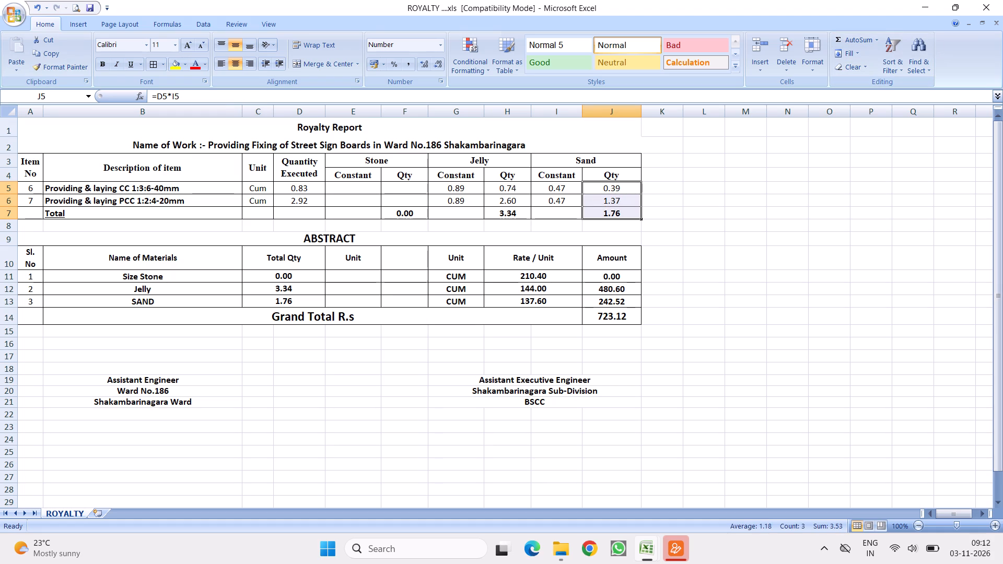
# Slightly narrow the stone Constant and Qty columns, E and F.
pyautogui.moveTo(382, 114); pyautogui.dragTo(376, 116)
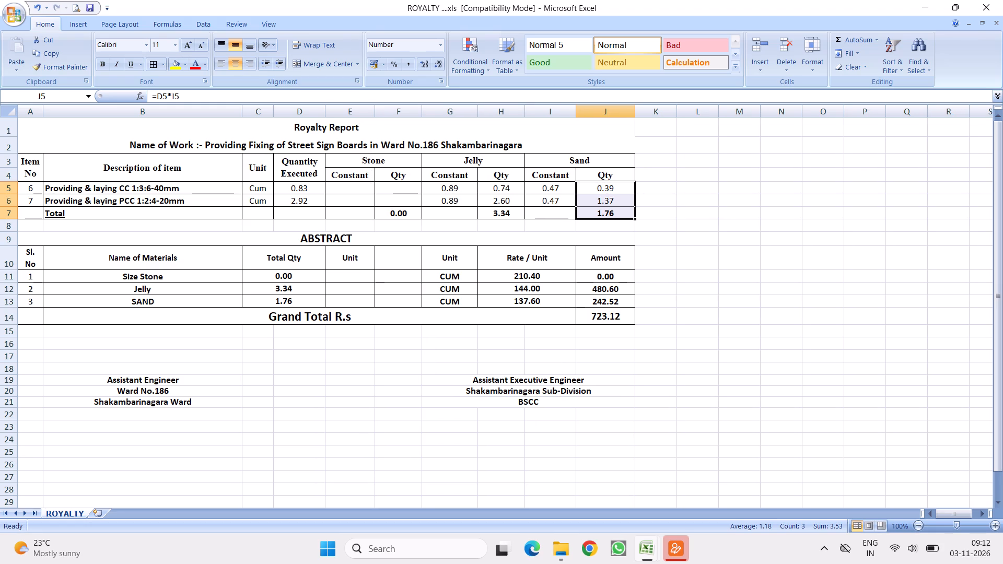
pyautogui.click(422, 114)
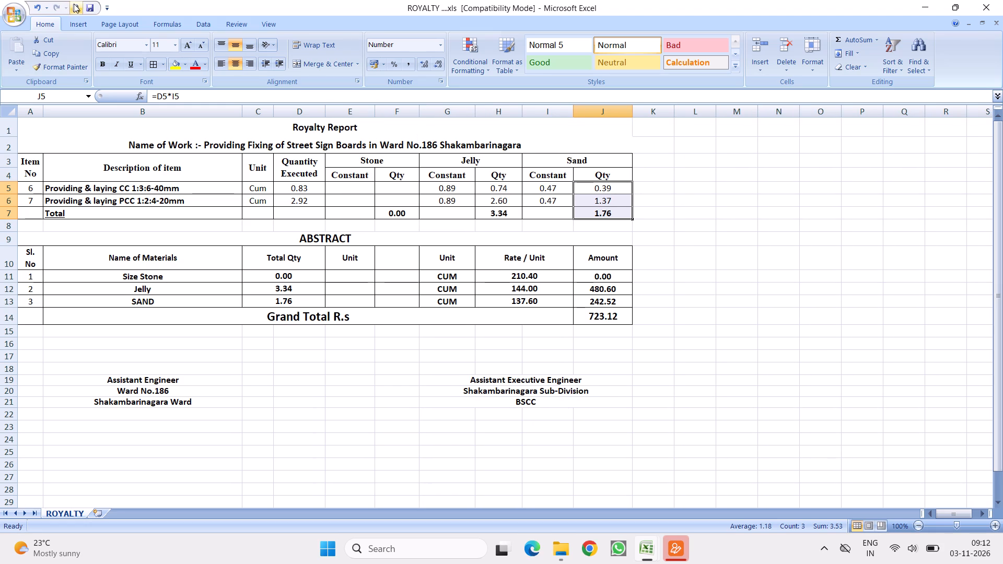
# In print preview, narrow the Description of item column and reduce the left margin to fit the Royalty Report on one page.
pyautogui.click(78, 7)
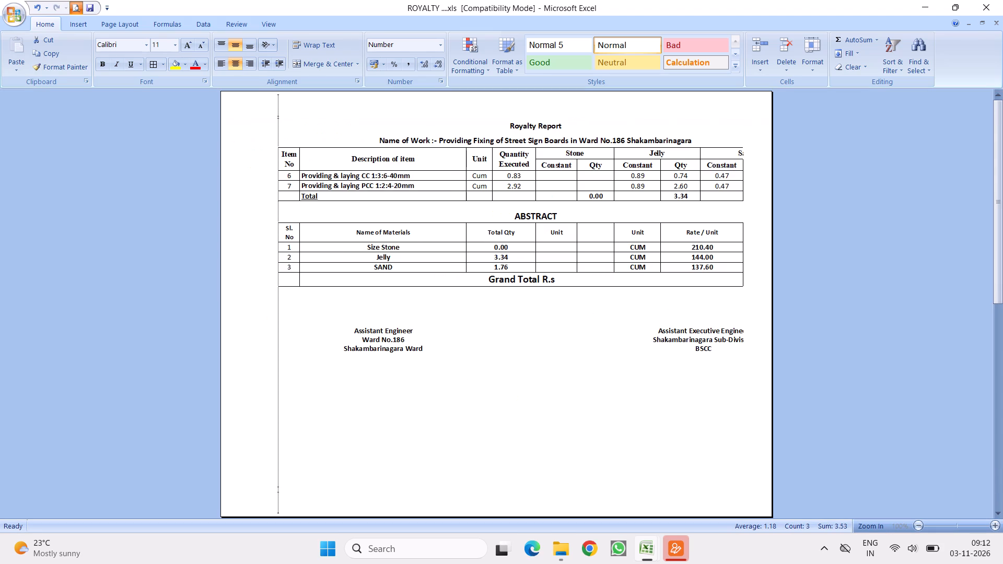
pyautogui.moveTo(465, 92); pyautogui.dragTo(462, 93)
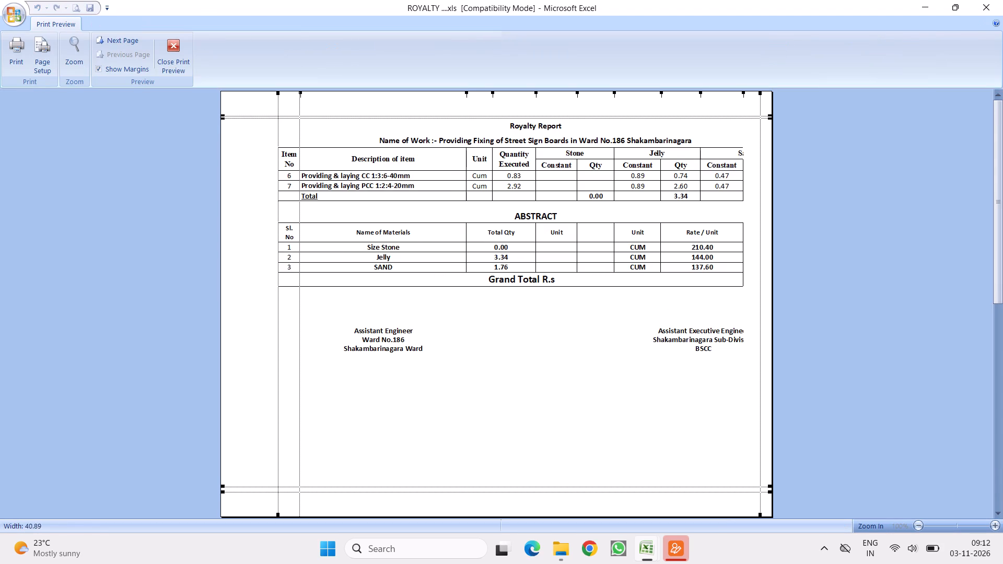
pyautogui.moveTo(462, 93); pyautogui.dragTo(445, 105)
pyautogui.moveTo(278, 138); pyautogui.dragTo(266, 139)
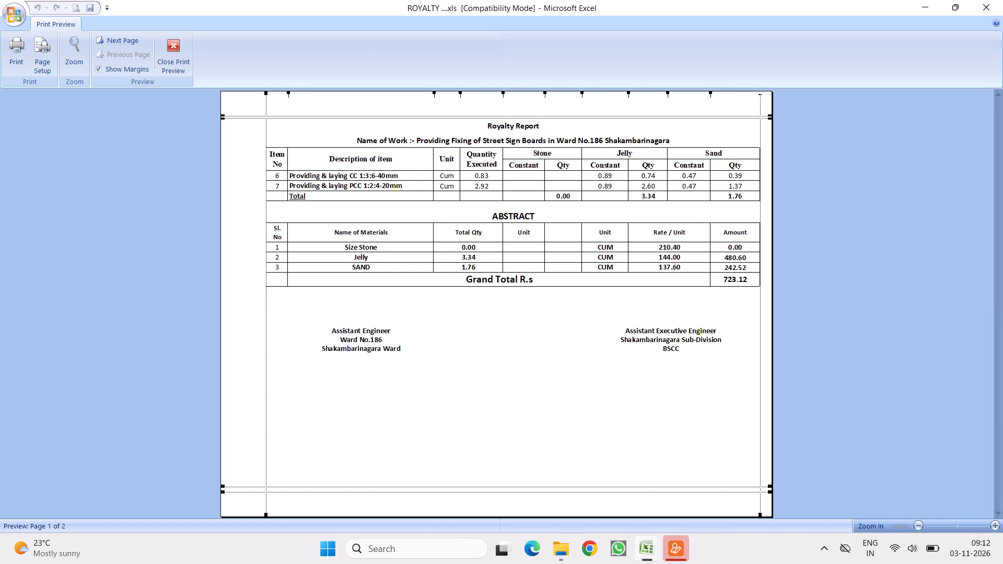
pyautogui.moveTo(266, 136); pyautogui.dragTo(251, 138)
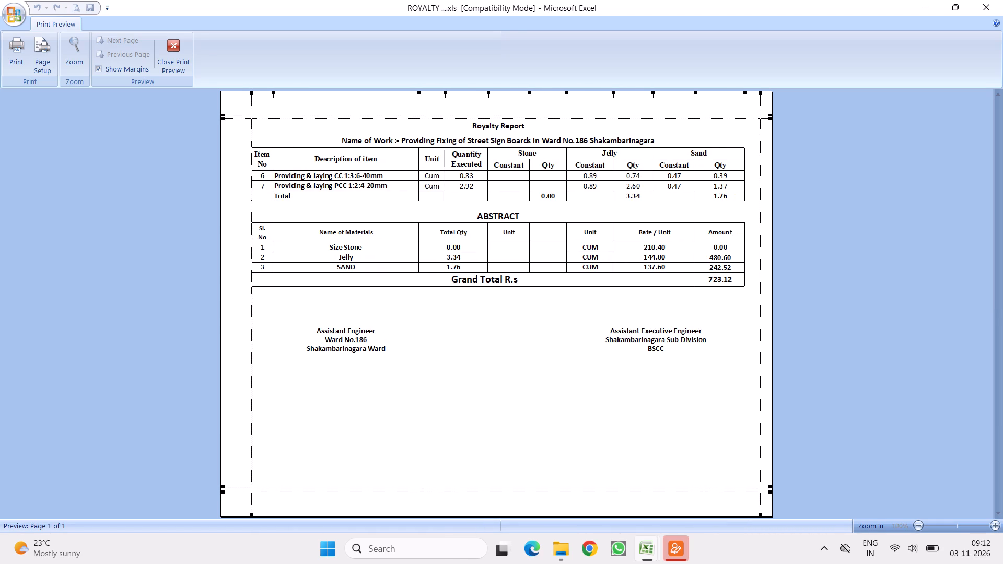
pyautogui.scroll(-7, 410, 295)
pyautogui.scroll(4, 424, 279)
pyautogui.scroll(-6, 416, 299)
# Leave the print preview, save the Ward 186 Royalty Report workbook and close it.
pyautogui.press('Escape')
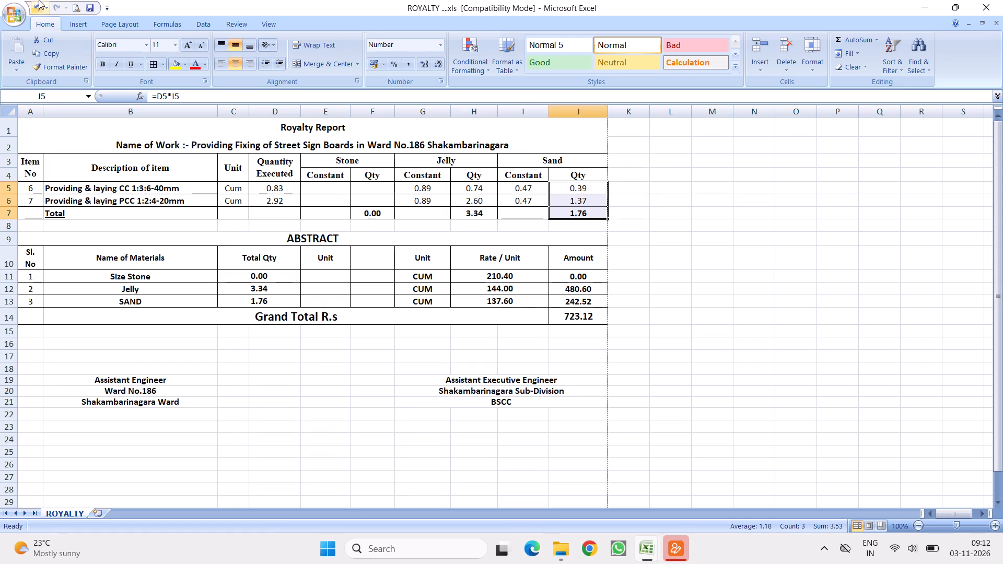
pyautogui.click(88, 7)
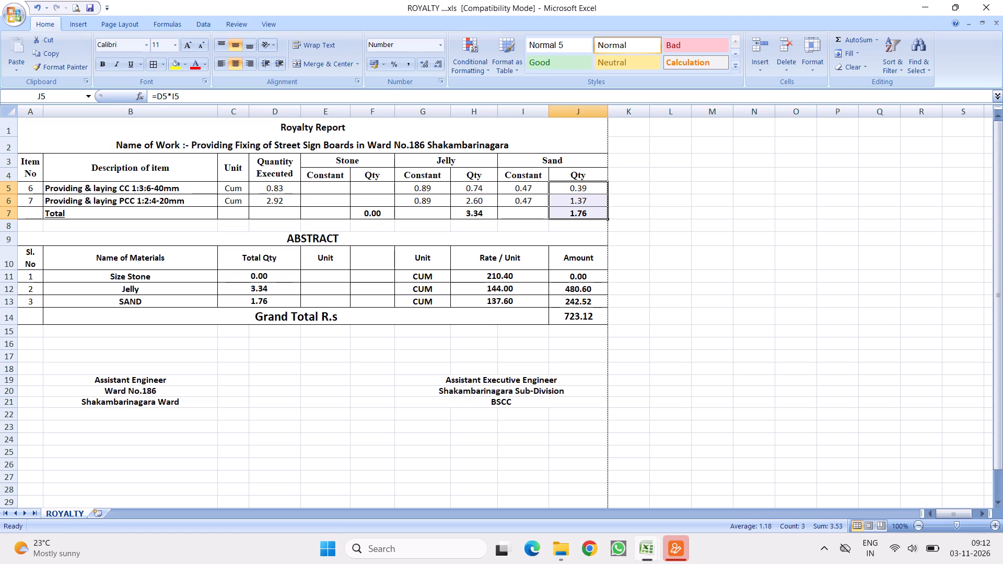
pyautogui.click(250, 239)
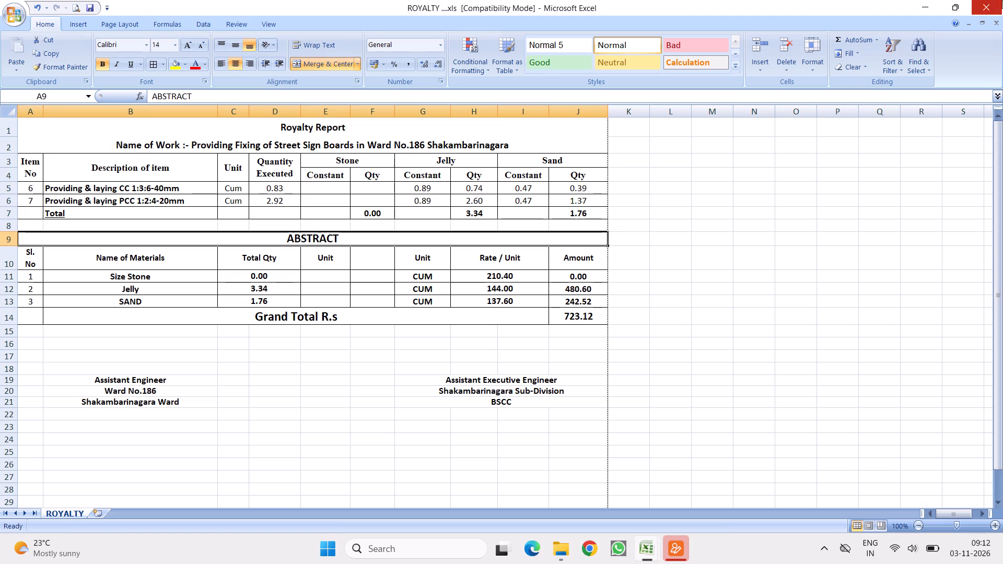
pyautogui.click(91, 7)
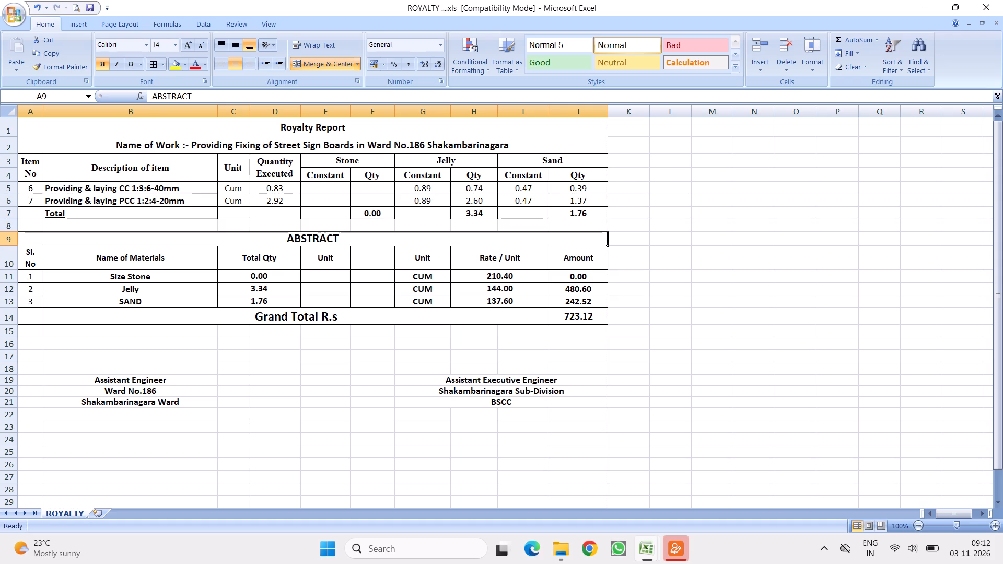
pyautogui.click(999, 22)
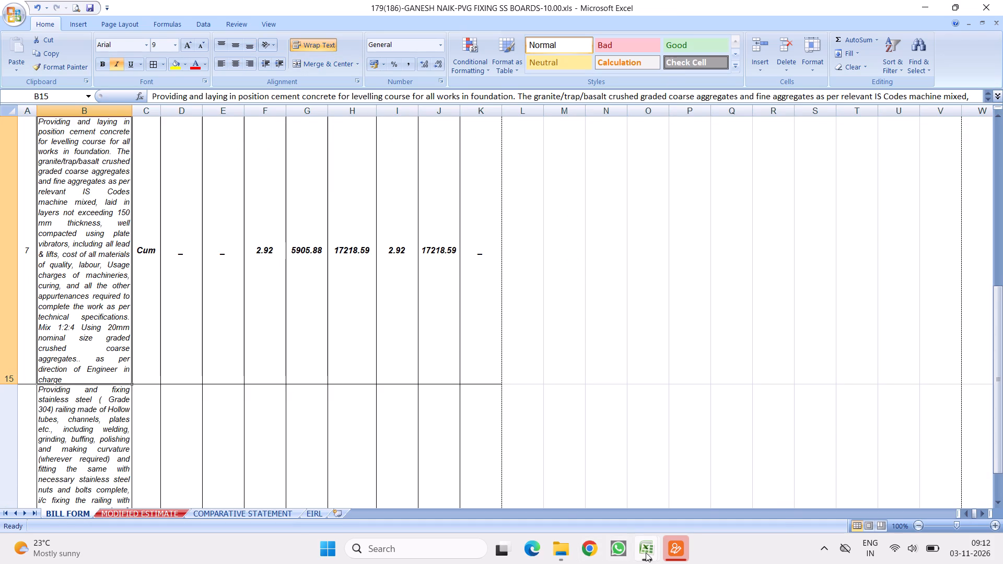
# Close the ROYALTY-STATEMENT-7.xls reference workbook.
pyautogui.click(683, 461)
pyautogui.click(593, 255)
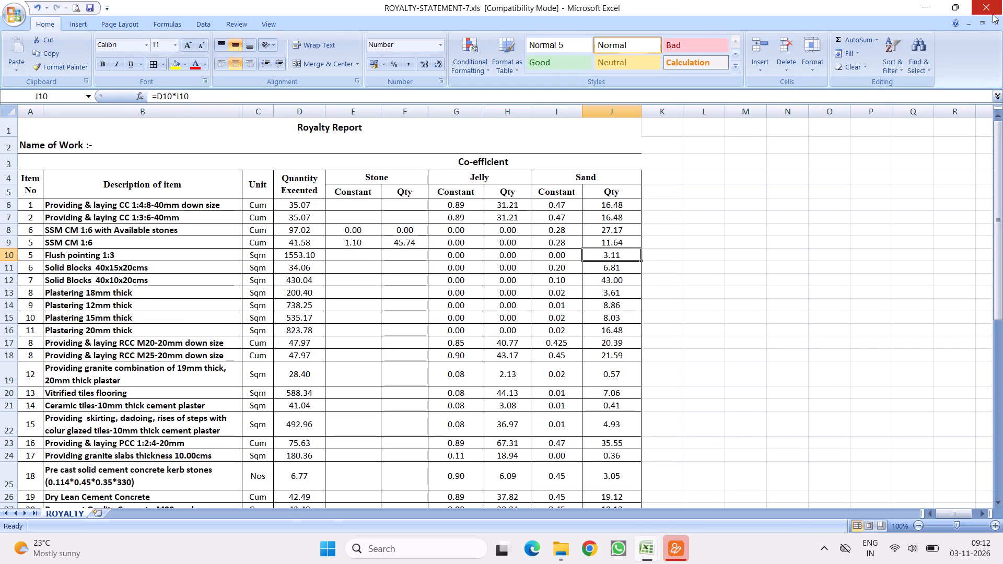
pyautogui.click(994, 25)
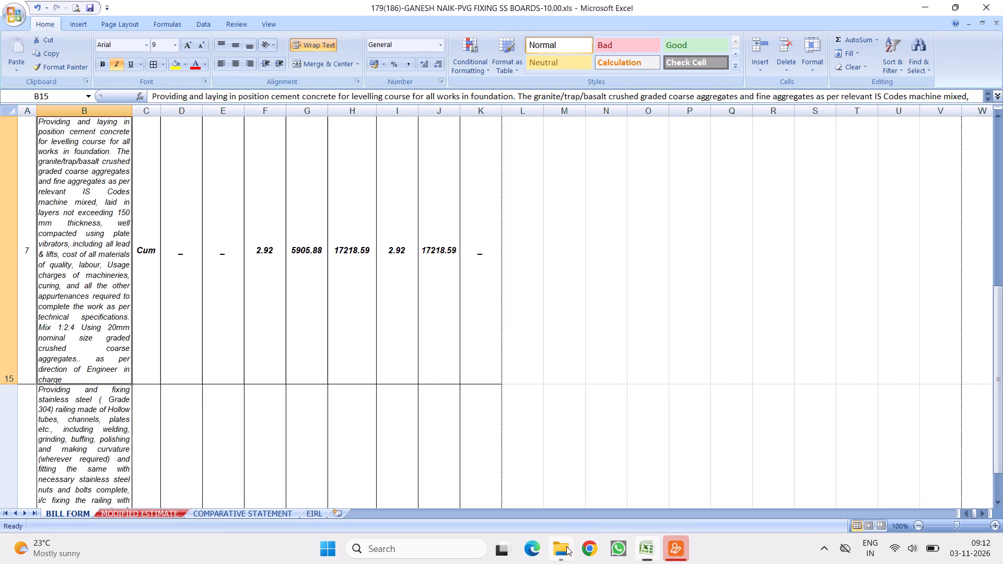
# Open COMPLITION&AUDIT SLIP.doc from ward 179's SS STREET NAME BOARDS-10.00L folder within 1..MODIFIED ESTIMATES.
pyautogui.click(566, 546)
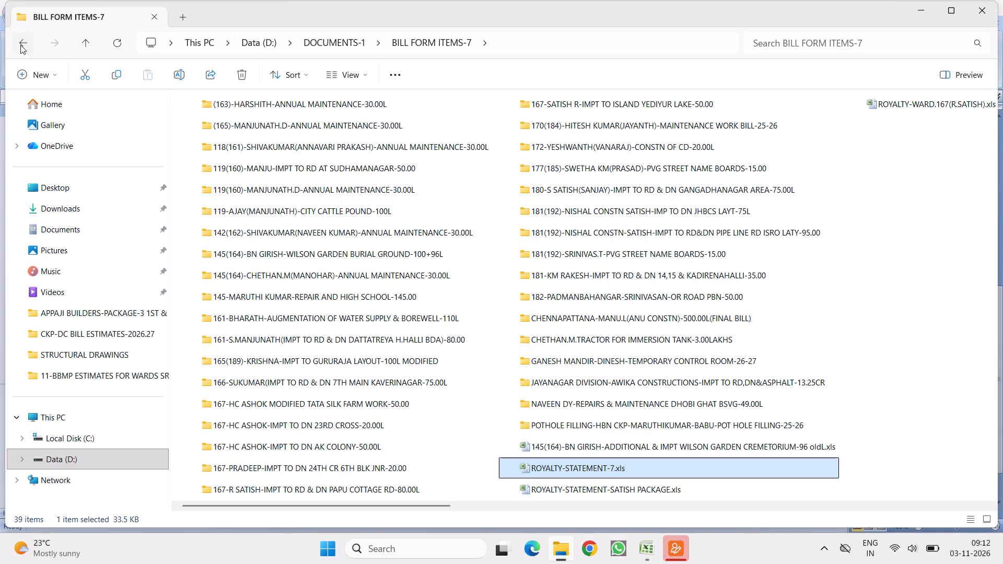
pyautogui.click(20, 45)
pyautogui.doubleClick(255, 103)
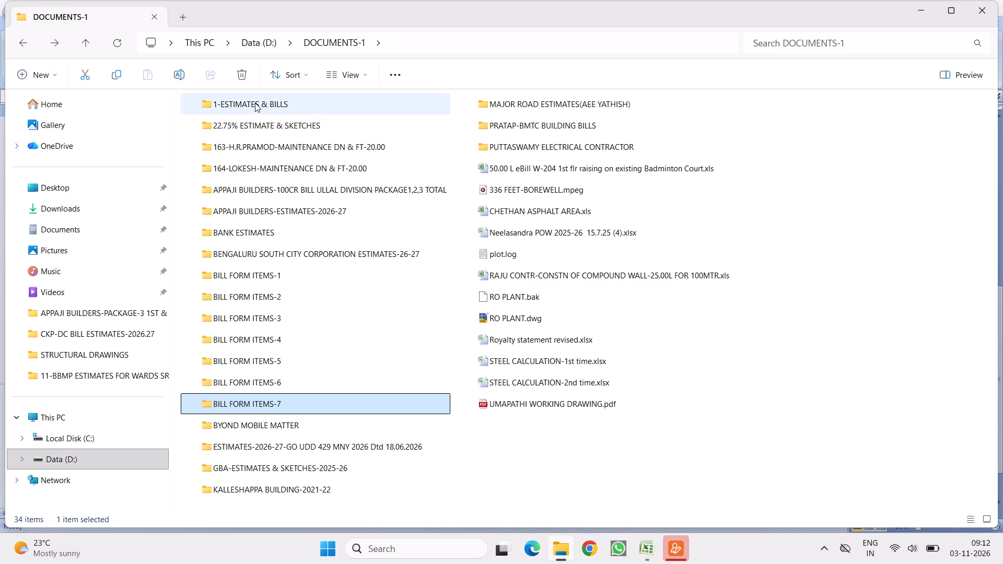
pyautogui.doubleClick(255, 103)
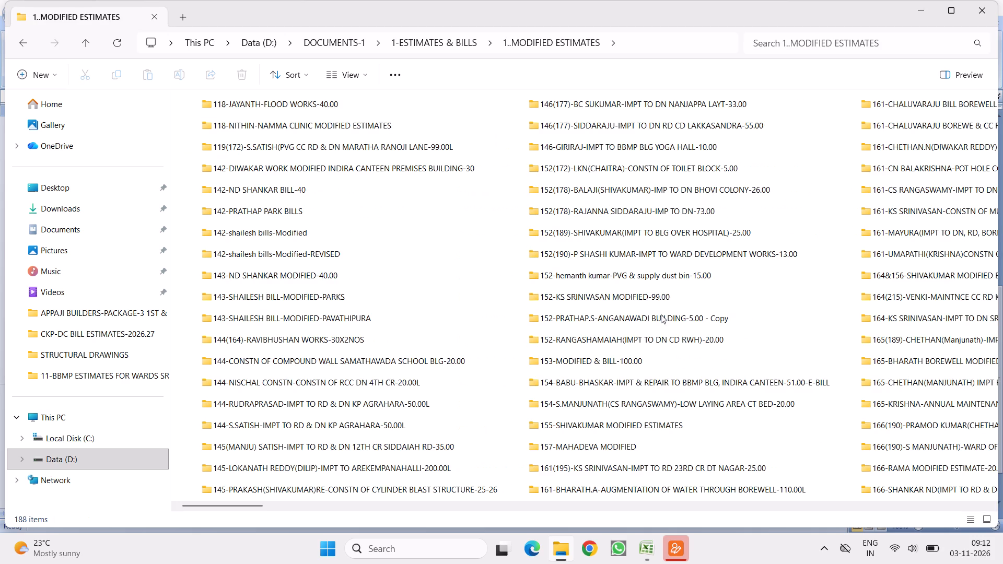
pyautogui.scroll(-1, 765, 323)
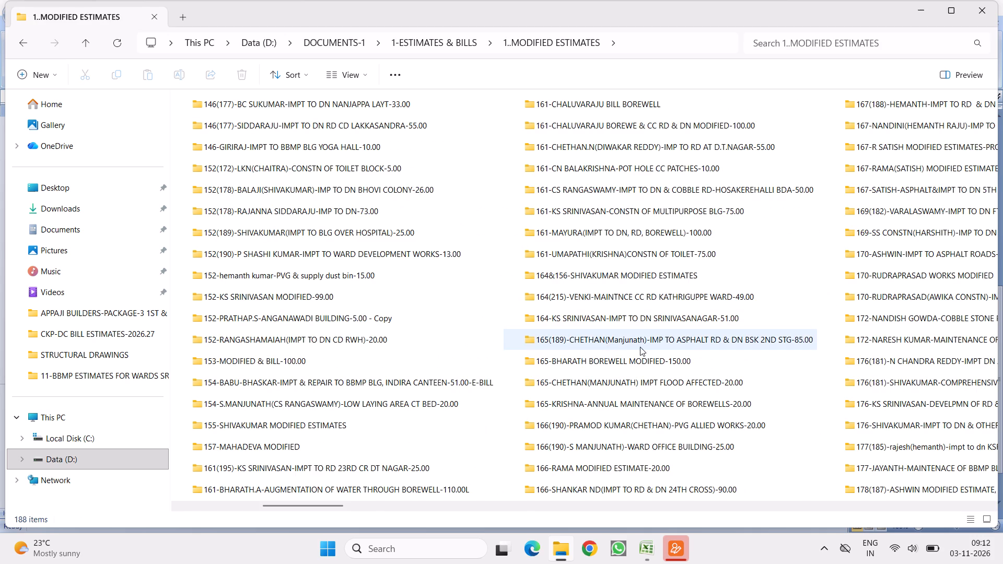
pyautogui.scroll(-3, 600, 357)
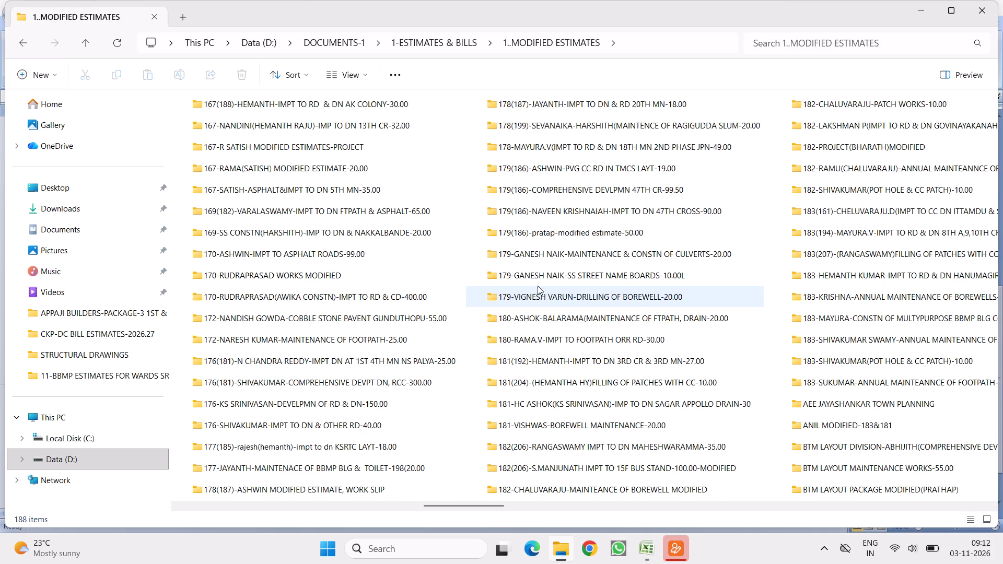
pyautogui.click(553, 278)
pyautogui.doubleClick(550, 276)
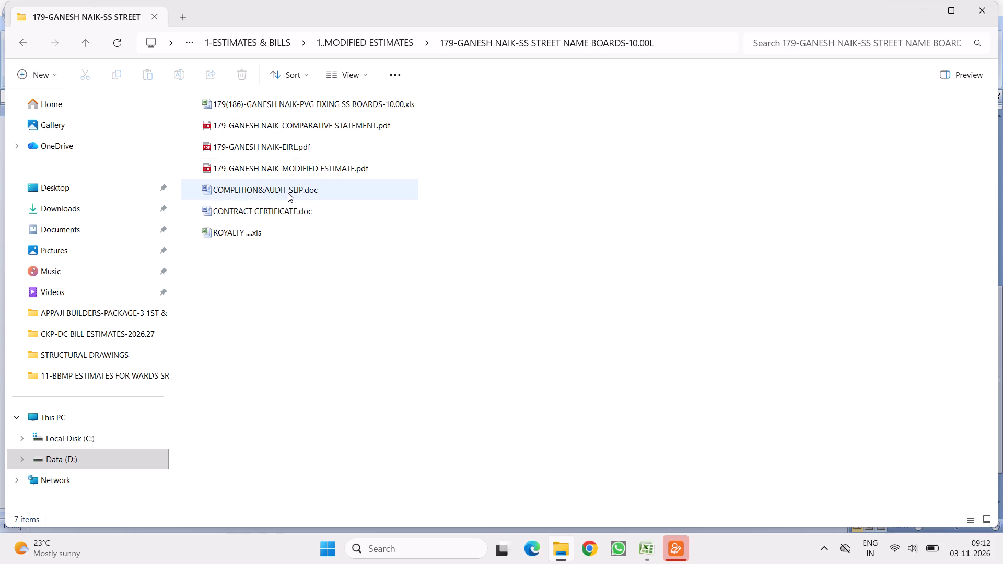
pyautogui.doubleClick(254, 192)
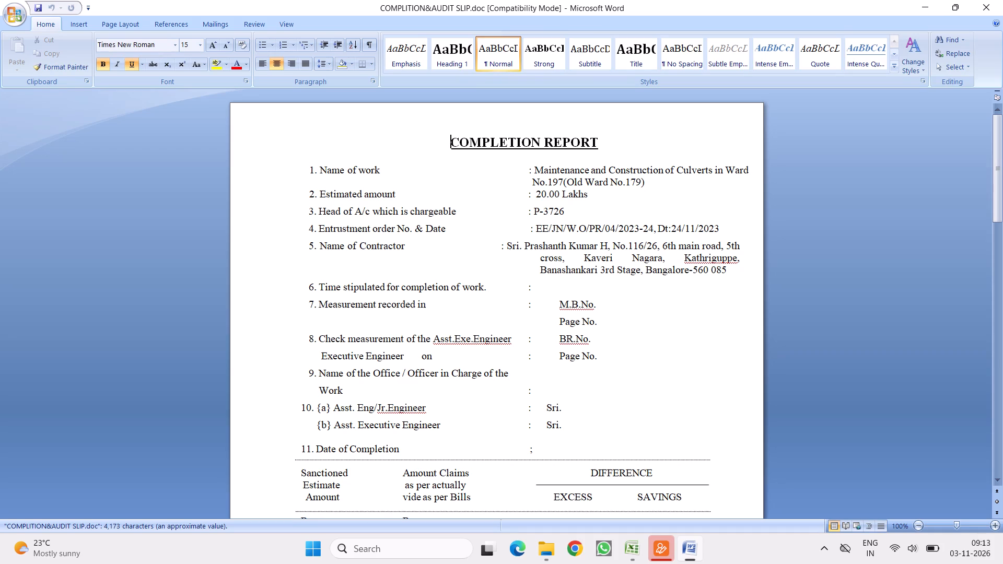
# Replace the Completion Report's name of work with "Providing Fixing of Street Sign Boards in Ward No.186 Shakambarinagara", copied from the BILL FORM heading.
pyautogui.click(629, 550)
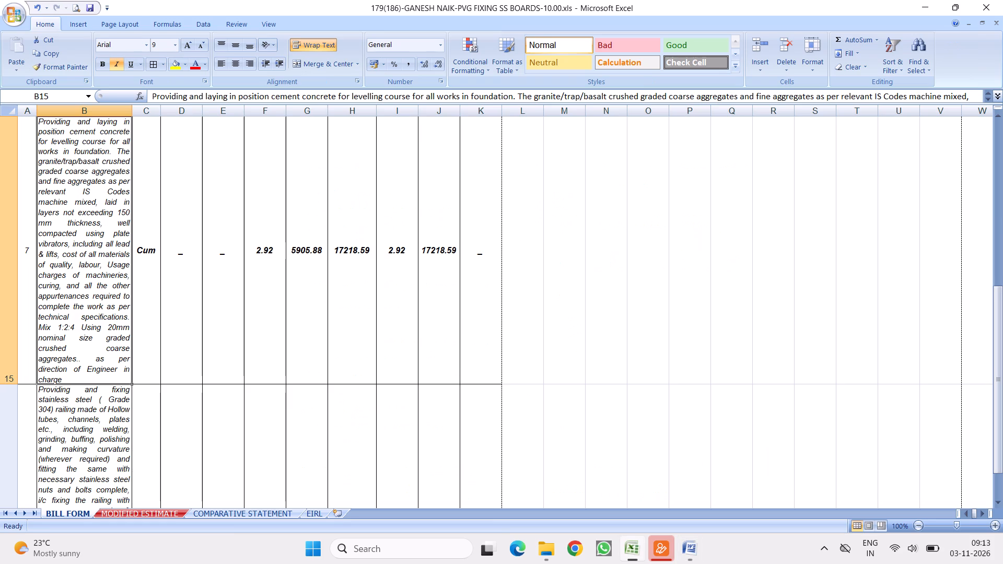
pyautogui.scroll(9, 286, 270)
pyautogui.doubleClick(148, 148)
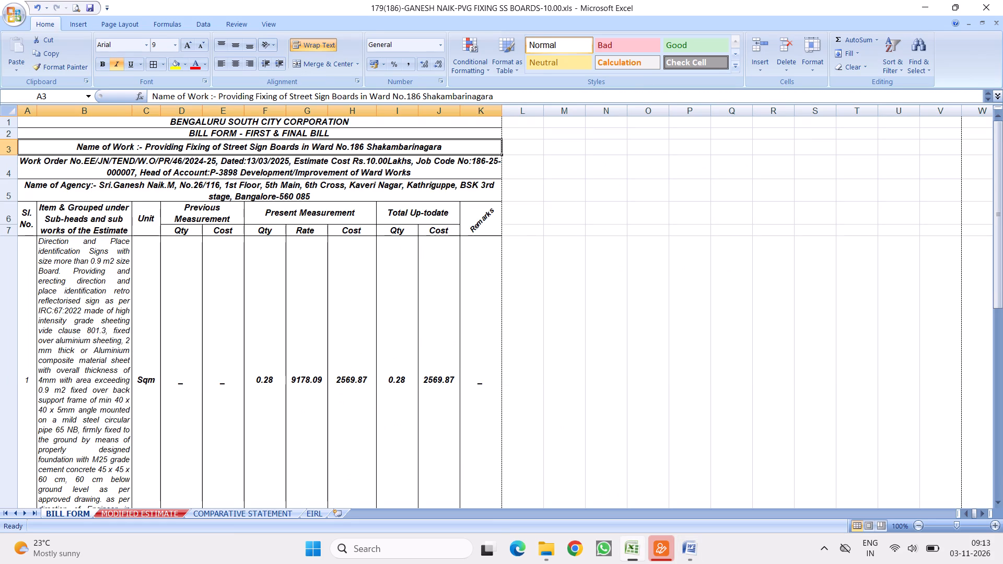
pyautogui.moveTo(142, 145); pyautogui.dragTo(471, 152)
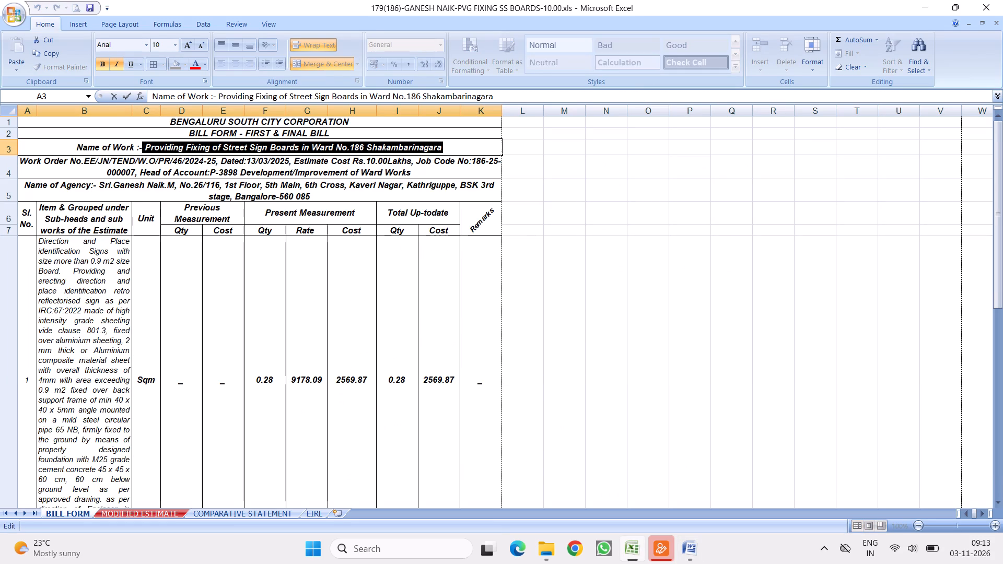
pyautogui.moveTo(471, 152); pyautogui.dragTo(465, 152)
pyautogui.rightClick(379, 145)
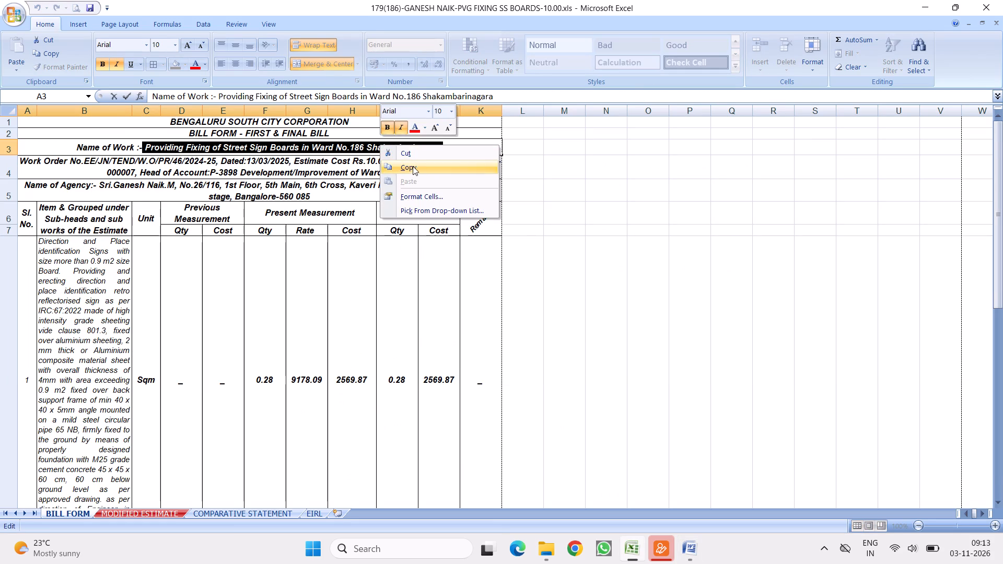
pyautogui.click(410, 167)
pyautogui.click(690, 550)
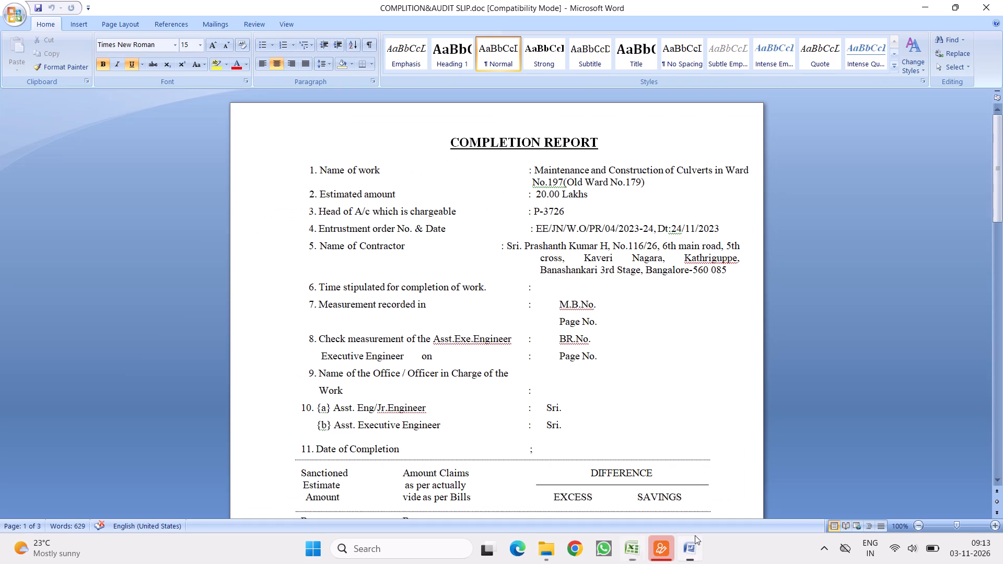
pyautogui.click(532, 171)
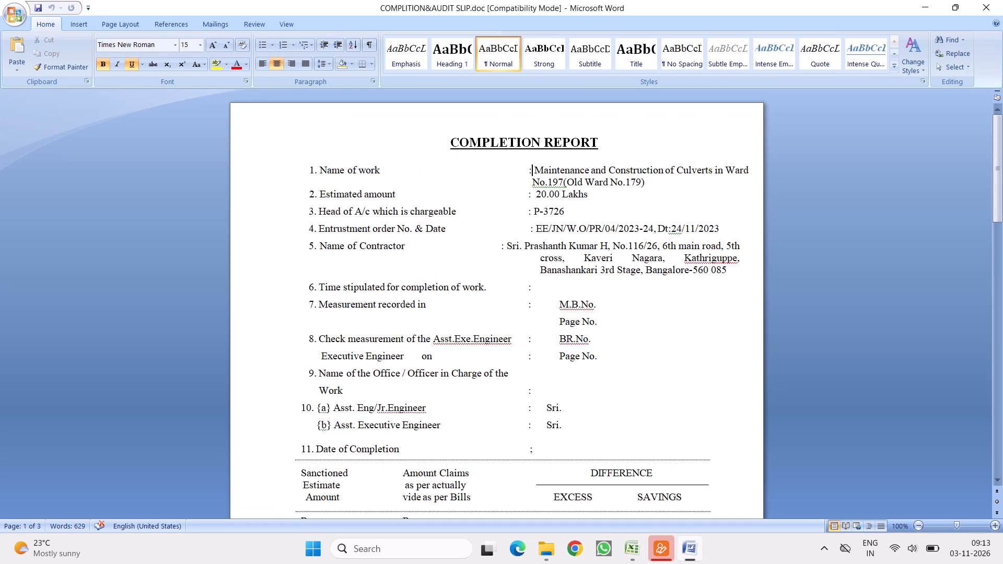
pyautogui.rightClick(532, 171)
pyautogui.click(559, 208)
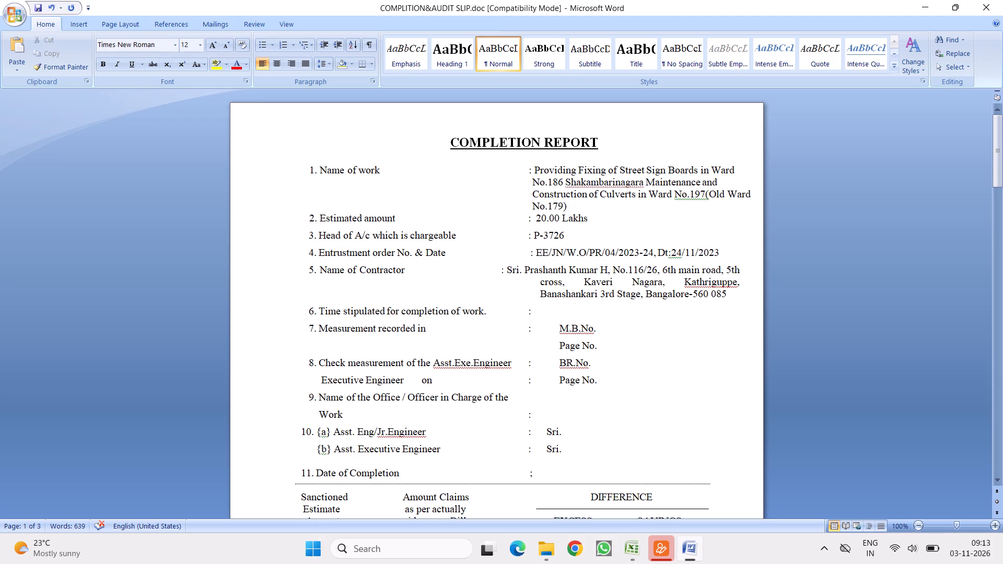
pyautogui.moveTo(568, 210); pyautogui.dragTo(647, 180)
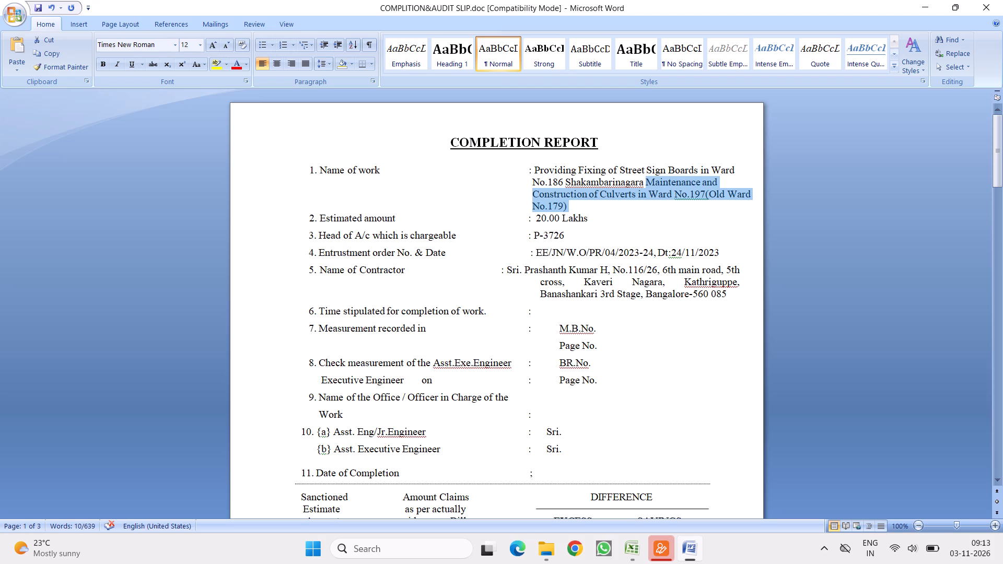
pyautogui.press('Delete')
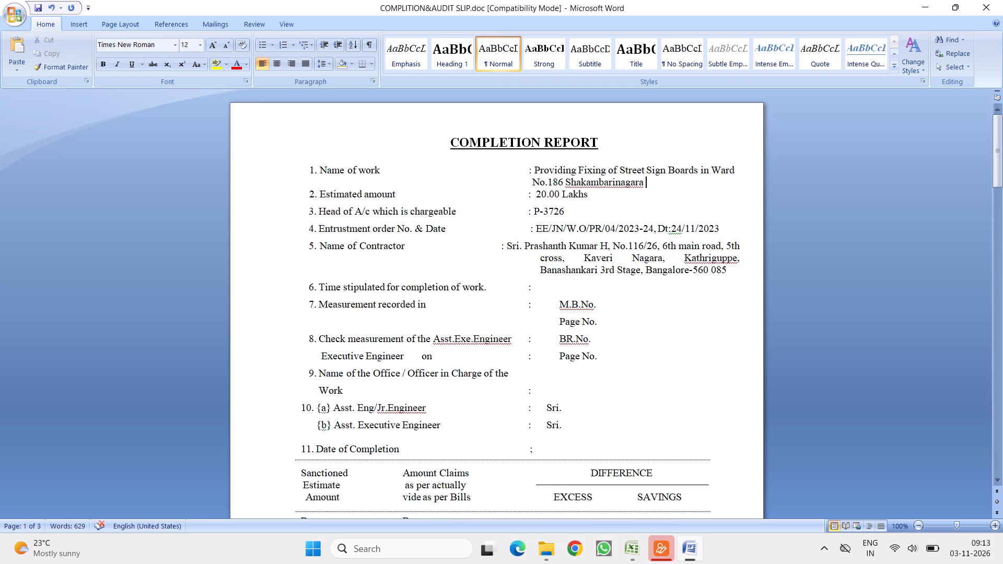
# Set the Completion Report's estimated amount to 10.00 Lakhs.
pyautogui.click(542, 193)
pyautogui.press('Right')
pyautogui.press('BackSpace')
pyautogui.press('BackSpace')
pyautogui.write('10')
# Consult the COMPARATIVE STATEMENT sheet and set the Completion Report's chargeable head of account to P-3898.
pyautogui.click(627, 551)
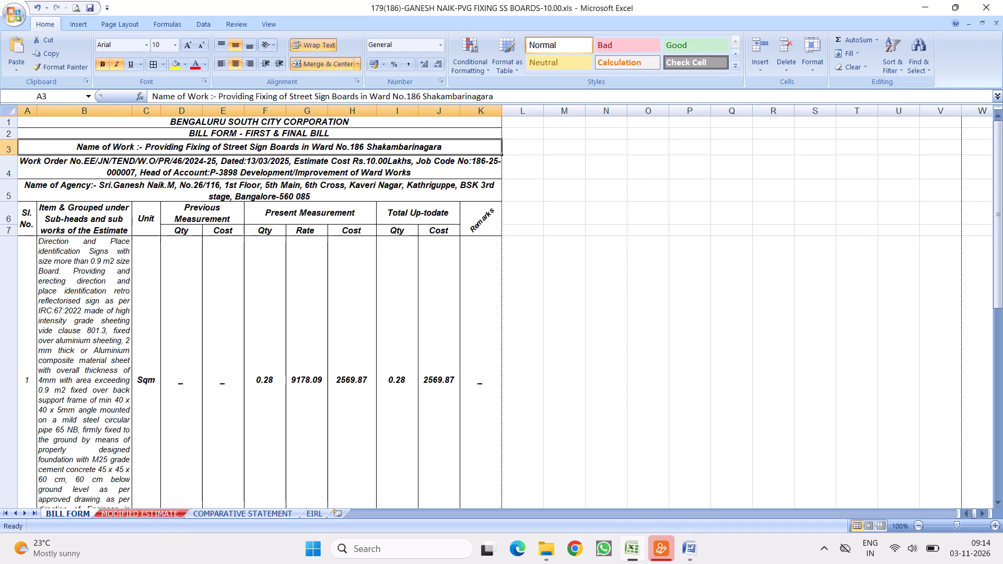
pyautogui.click(245, 512)
pyautogui.scroll(7, 462, 260)
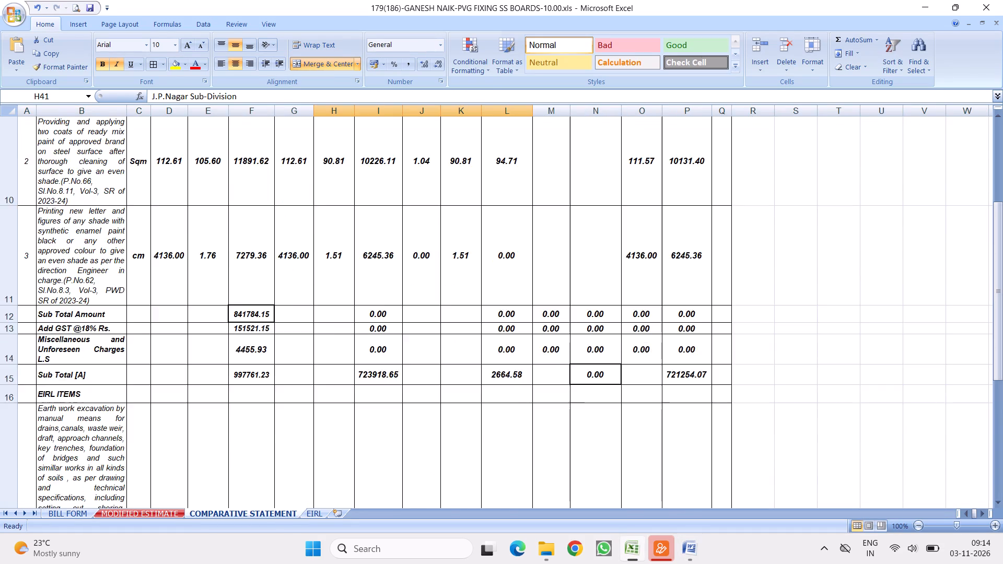
pyautogui.scroll(13, 457, 256)
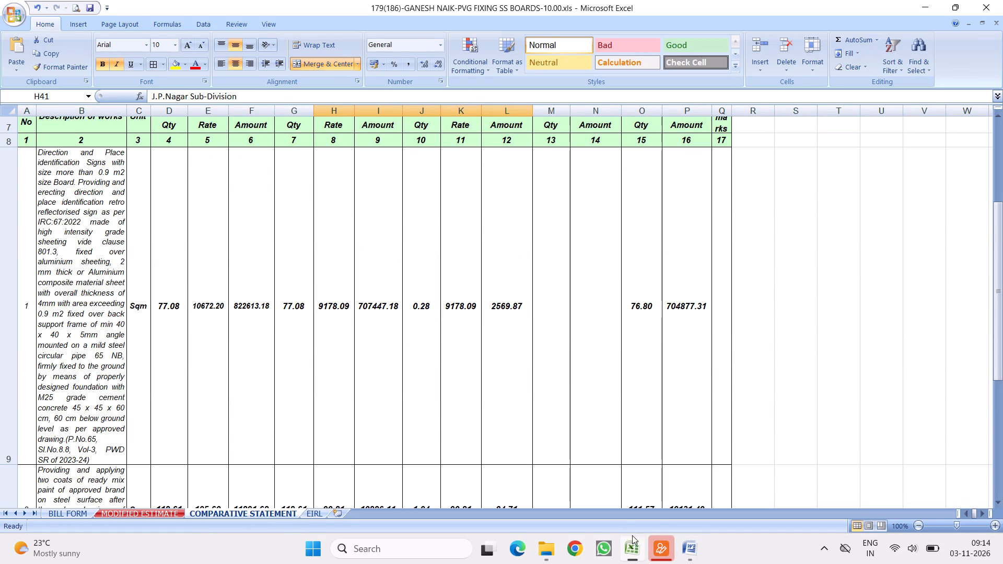
pyautogui.click(691, 548)
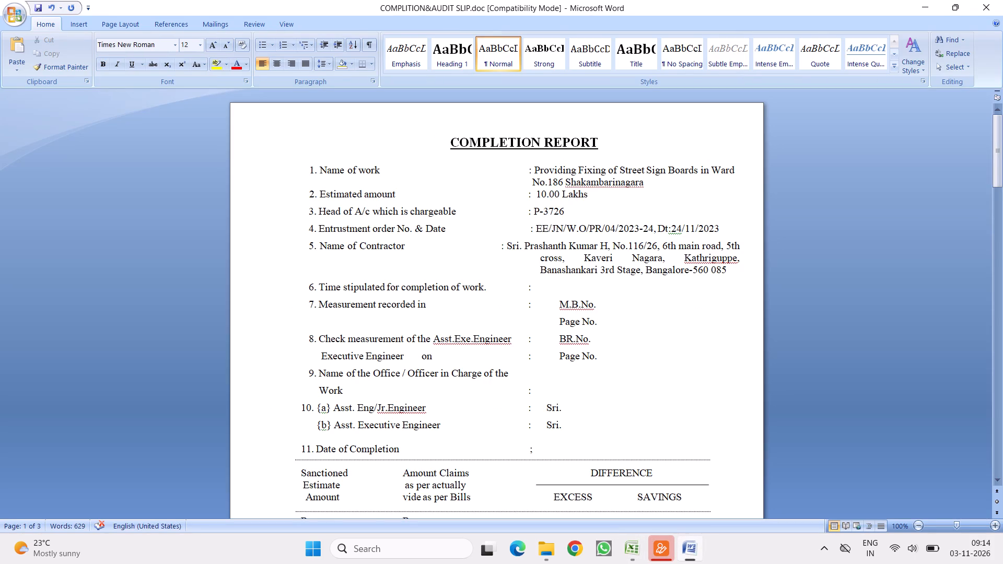
pyautogui.click(564, 215)
pyautogui.press('BackSpace')
pyautogui.press('BackSpace')
pyautogui.press('BackSpace')
pyautogui.write('898')
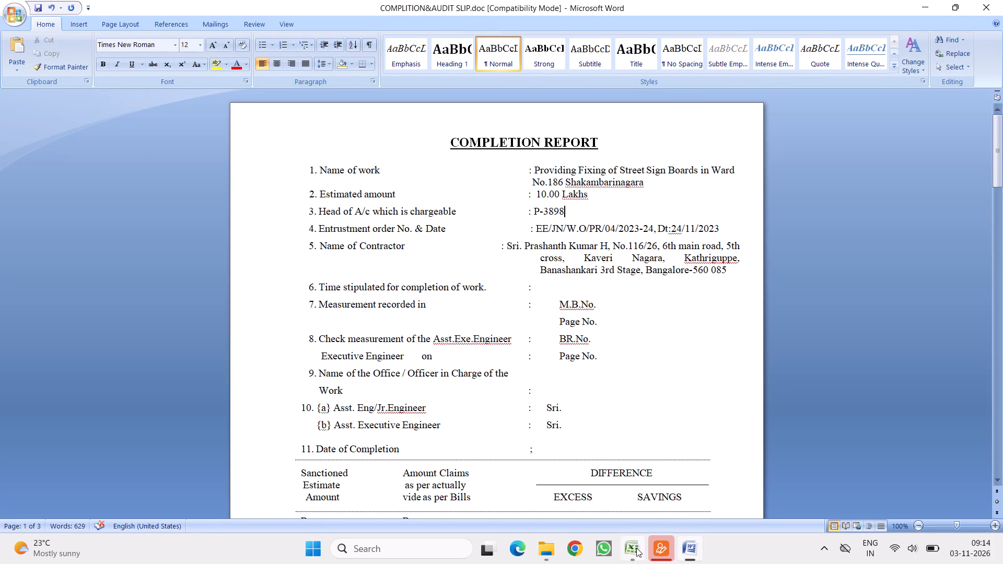
# Replace the Completion Report's entrustment order number and date with "EE/JN/TEND/W.O/PR/46/2024-25, Dated:13/03/2025", copied from the COMPARATIVE STATEMENT sheet.
pyautogui.click(636, 548)
pyautogui.doubleClick(215, 166)
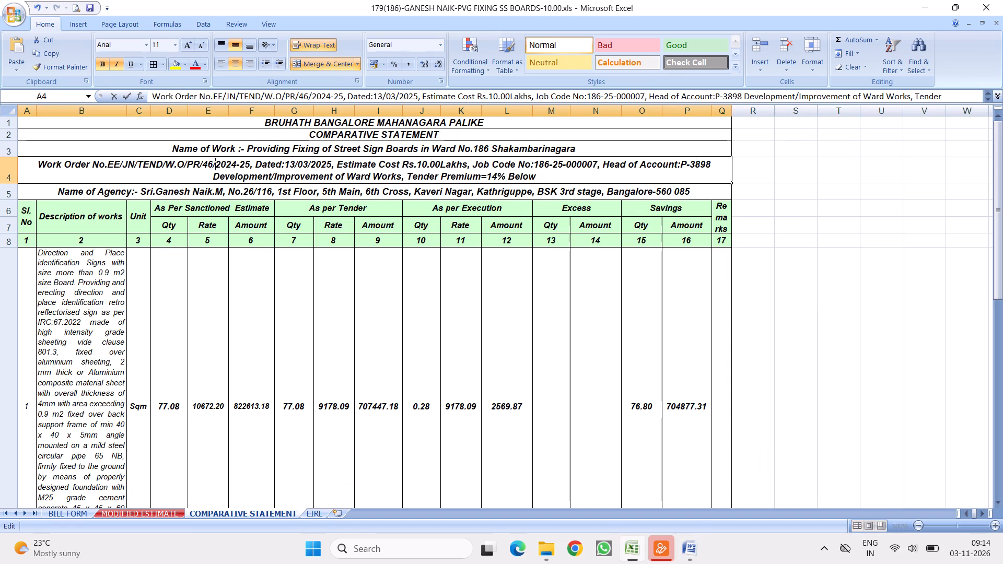
pyautogui.moveTo(108, 163); pyautogui.dragTo(256, 161)
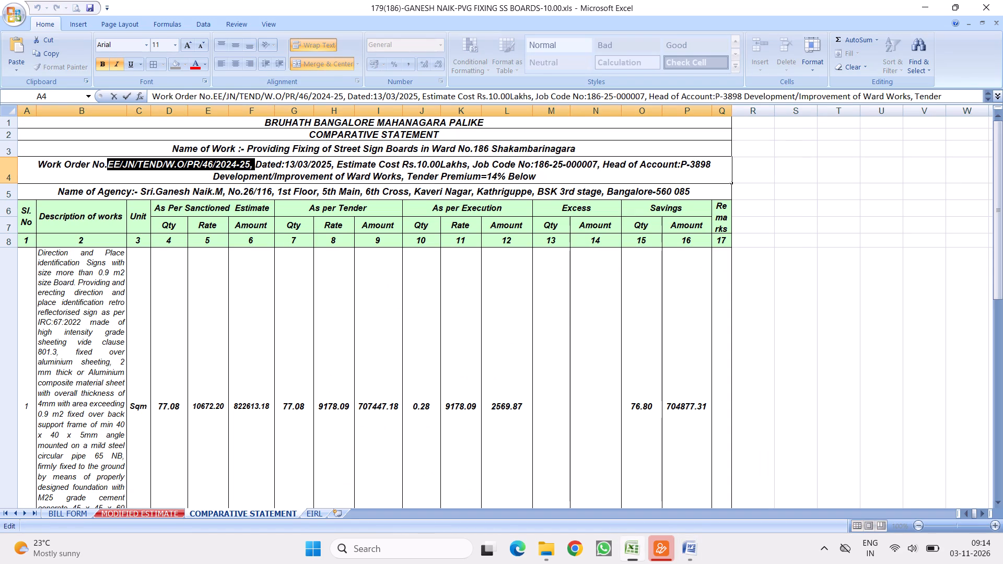
pyautogui.moveTo(256, 161); pyautogui.dragTo(330, 161)
pyautogui.rightClick(308, 162)
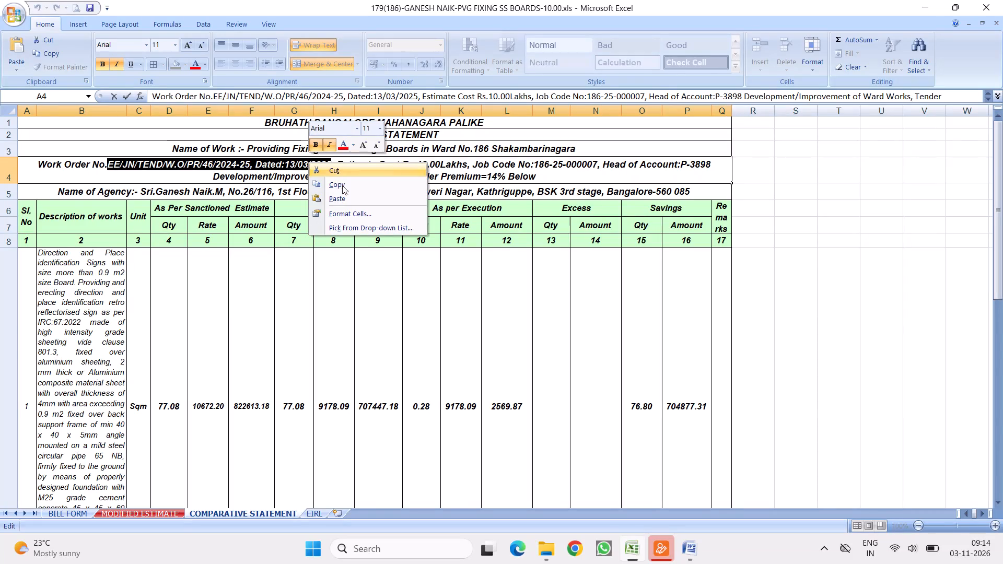
pyautogui.click(337, 182)
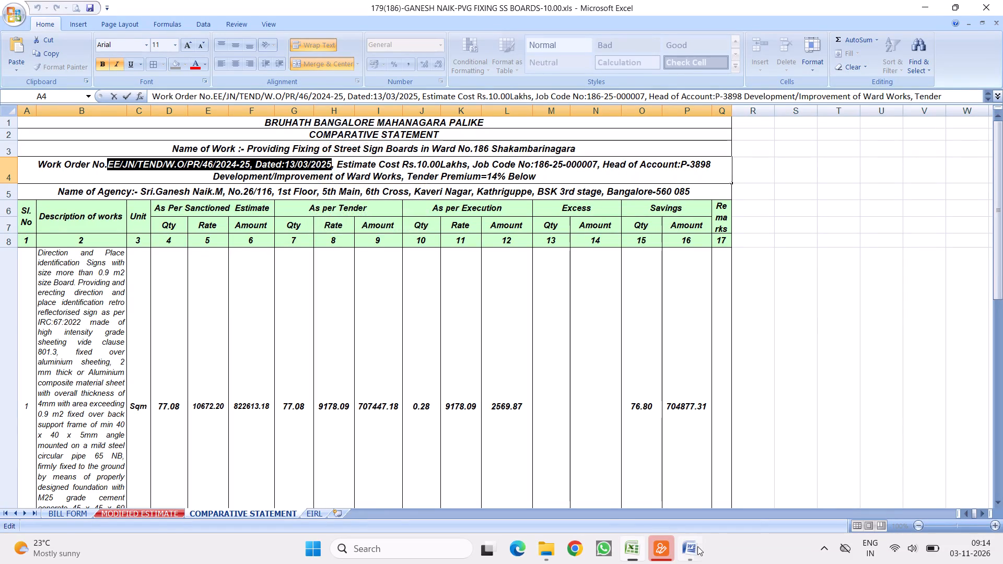
pyautogui.click(685, 548)
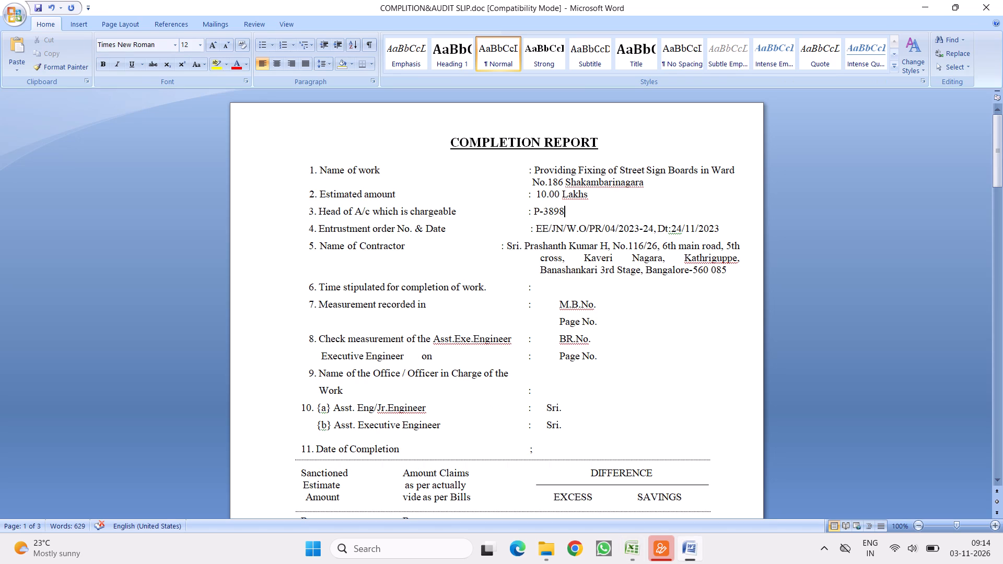
pyautogui.click(532, 228)
pyautogui.rightClick(532, 228)
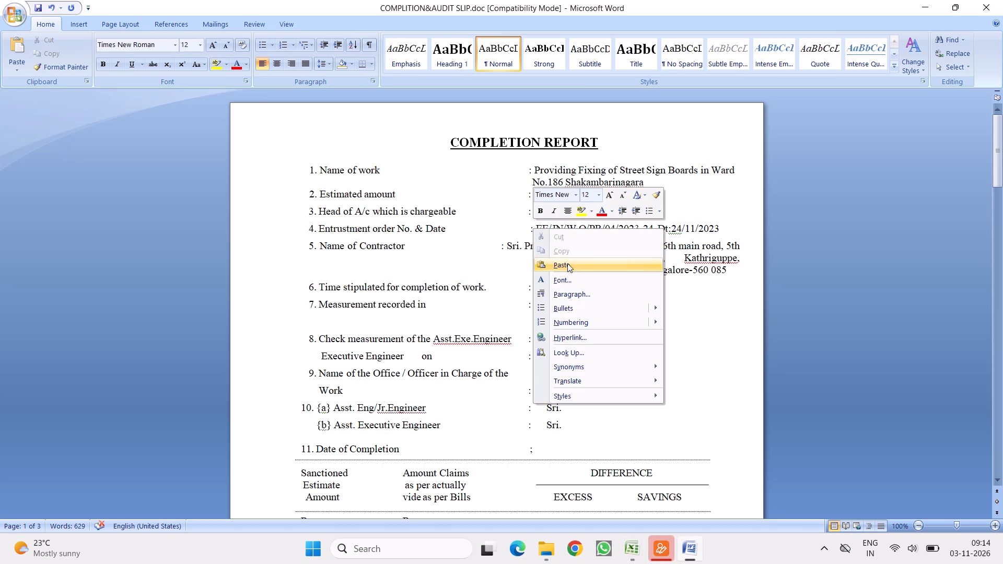
pyautogui.click(562, 263)
pyautogui.moveTo(570, 241); pyautogui.dragTo(569, 241)
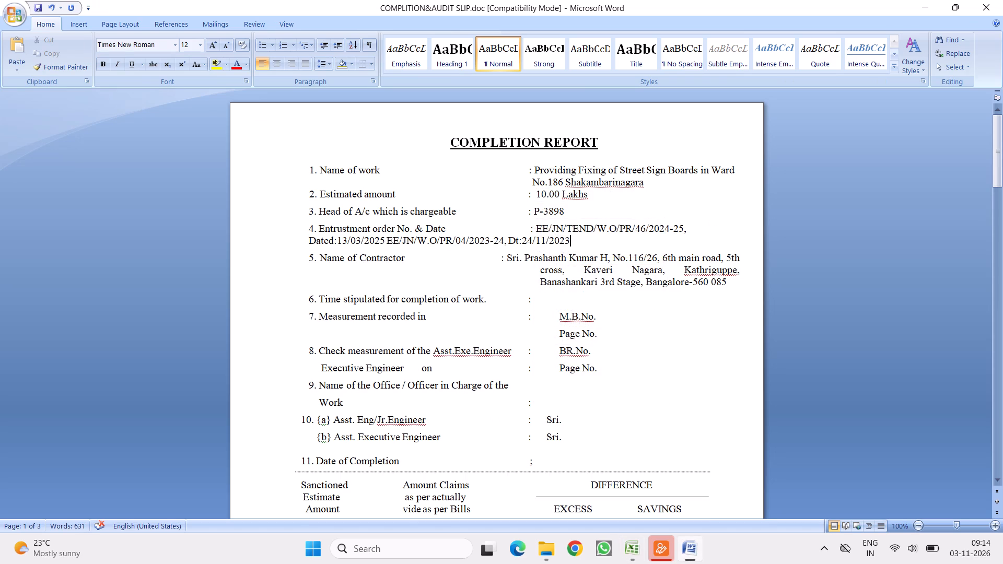
pyautogui.moveTo(569, 241); pyautogui.dragTo(387, 242)
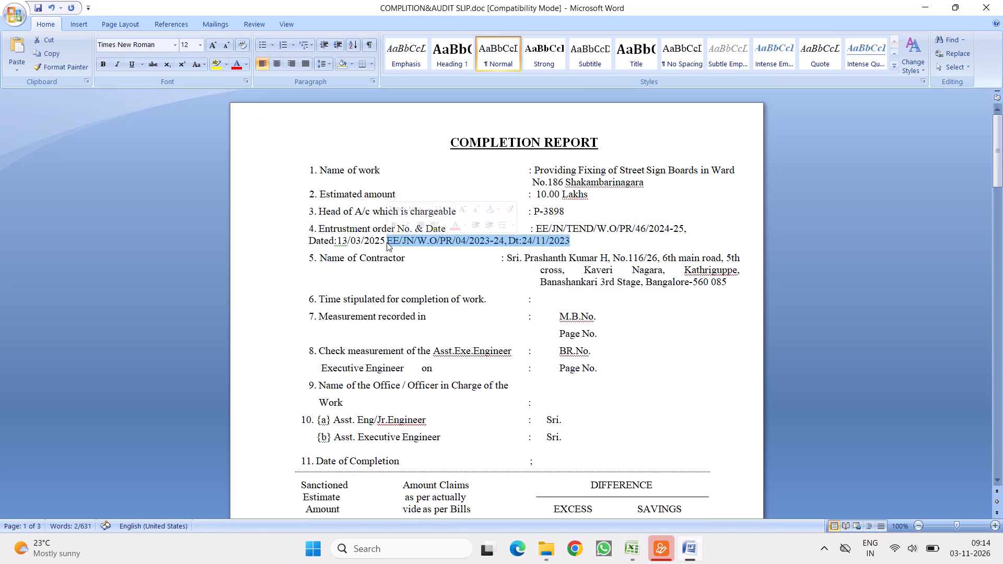
pyautogui.press('Delete')
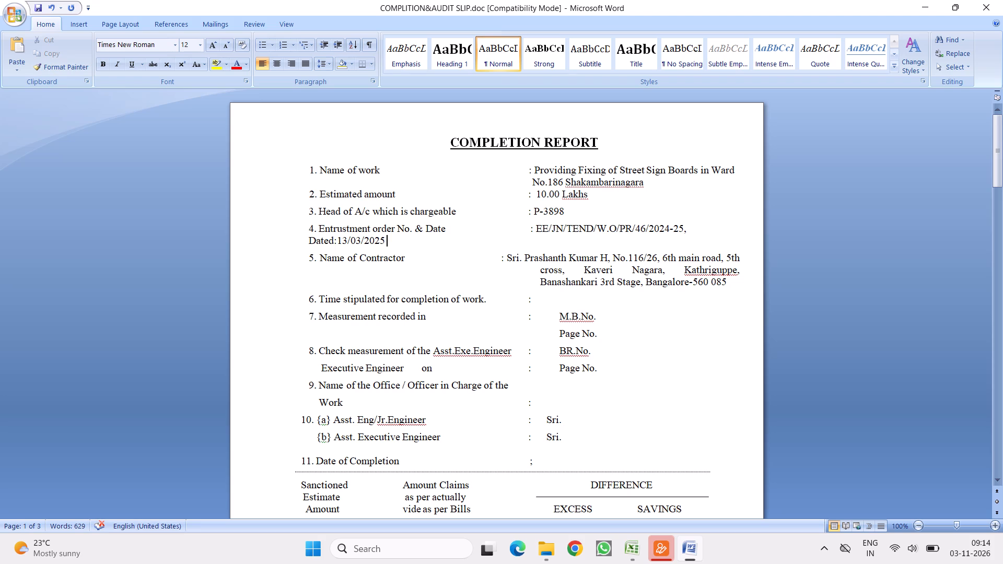
# Shorten "Dated" to "Dt" in the entrustment order entry and remove the surplus spaces around it so it fits on one line after the colon.
pyautogui.click(333, 240)
pyautogui.press('BackSpace')
pyautogui.press('BackSpace')
pyautogui.press('BackSpace')
pyautogui.press('BackSpace')
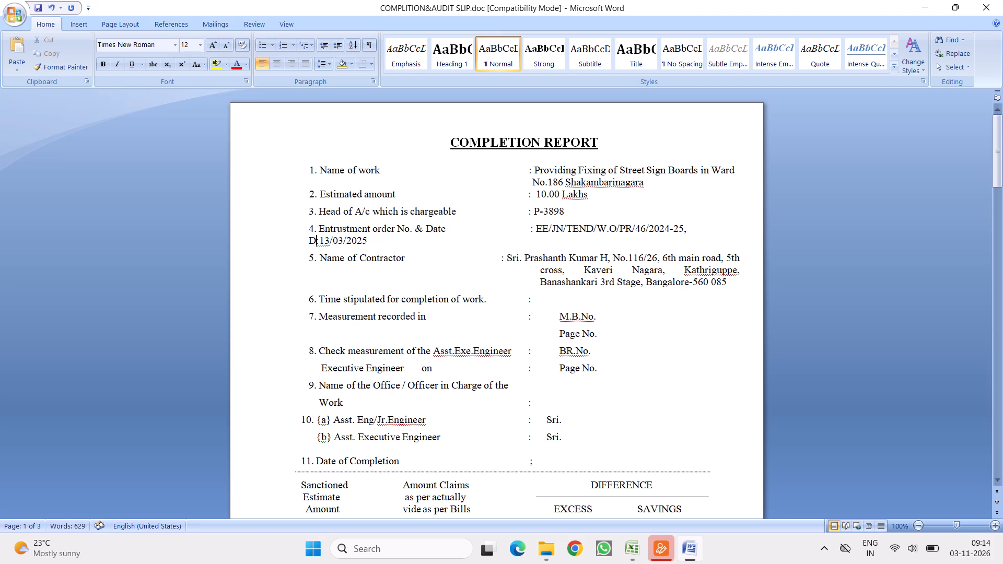
pyautogui.press('t')
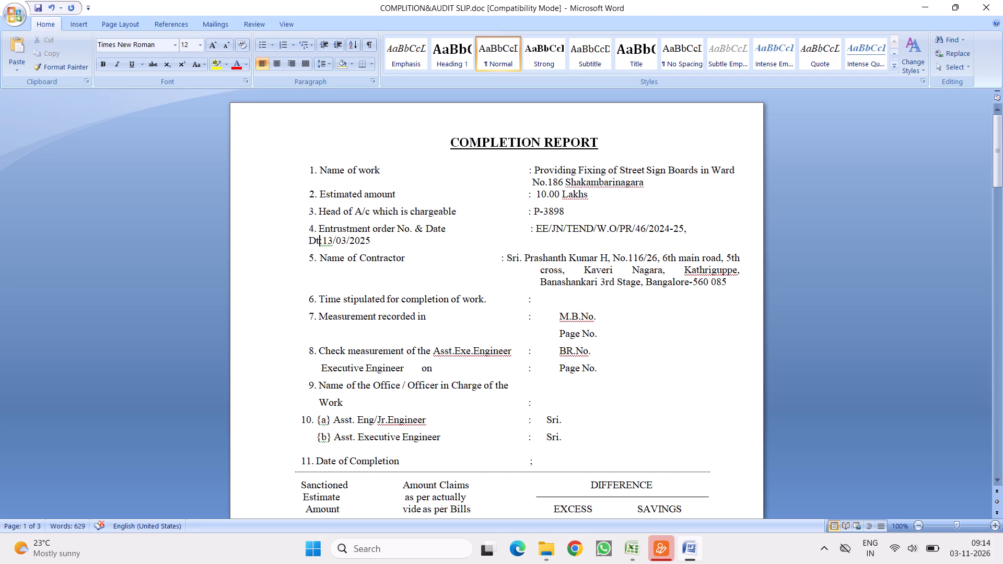
pyautogui.press('Left')
pyautogui.press('Left')
pyautogui.press('BackSpace')
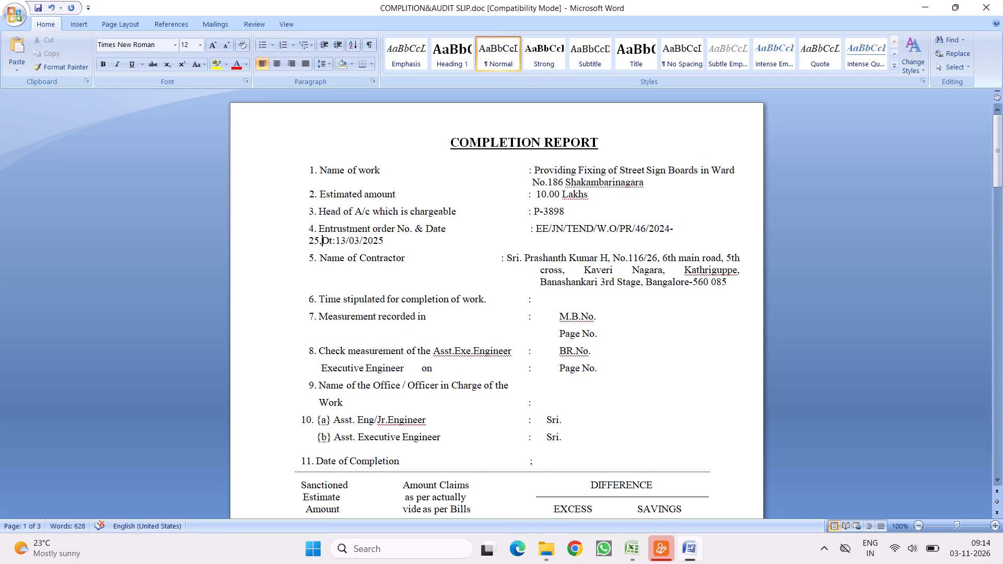
pyautogui.click(534, 229)
pyautogui.press('Right')
pyautogui.press('BackSpace')
pyautogui.press('BackSpace')
pyautogui.press('BackSpace')
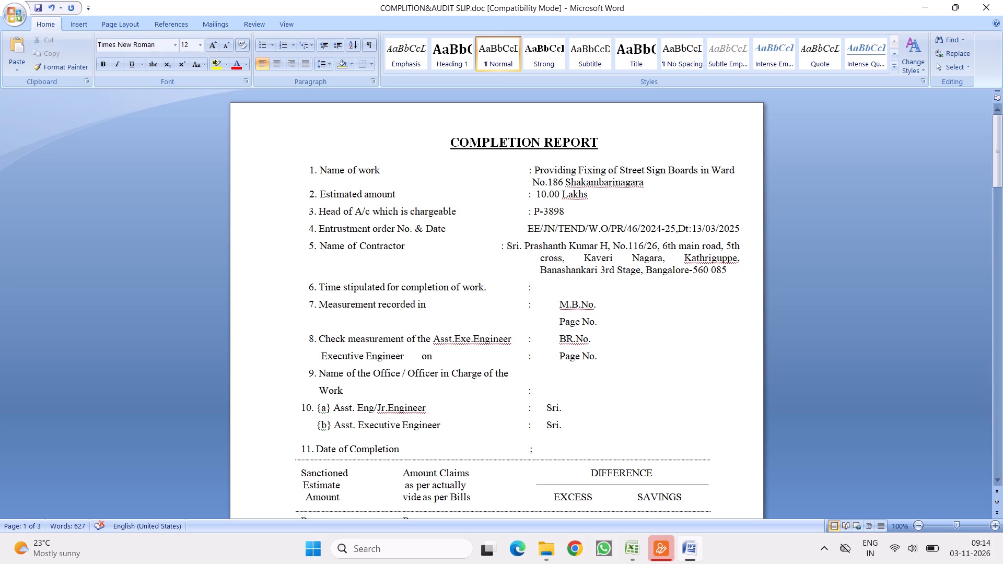
pyautogui.press('BackSpace')
pyautogui.write(':')
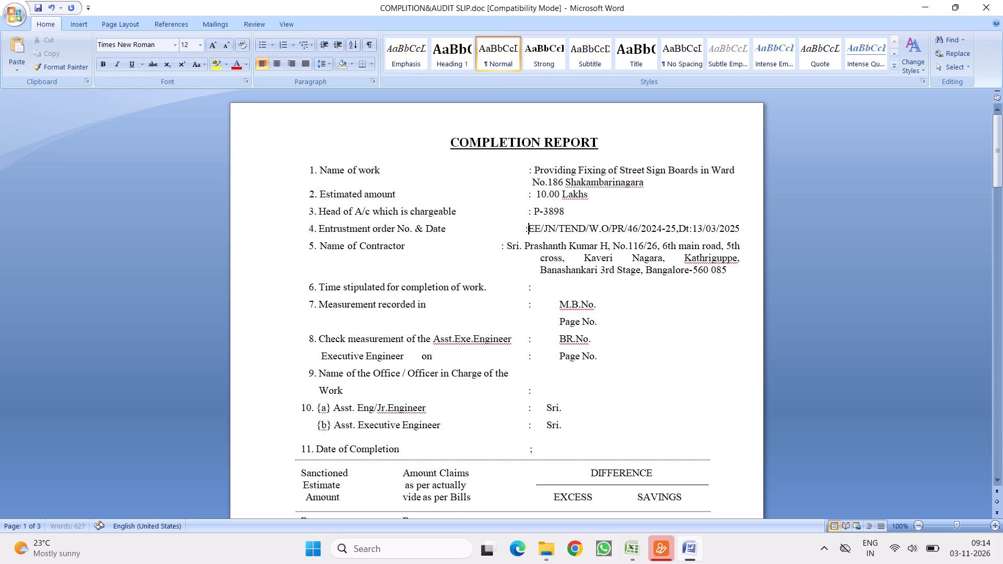
pyautogui.press('space')
pyautogui.press('BackSpace')
# Replace the Completion Report's contractor name and address with the agency details copied from the COMPARATIVE STATEMENT sheet.
pyautogui.click(629, 544)
pyautogui.doubleClick(139, 187)
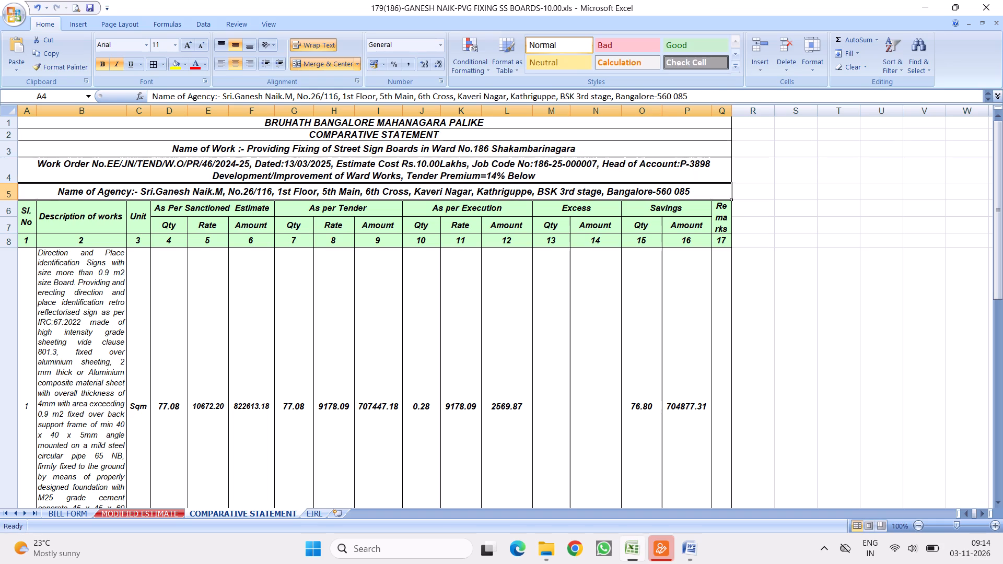
pyautogui.moveTo(139, 193); pyautogui.dragTo(645, 205)
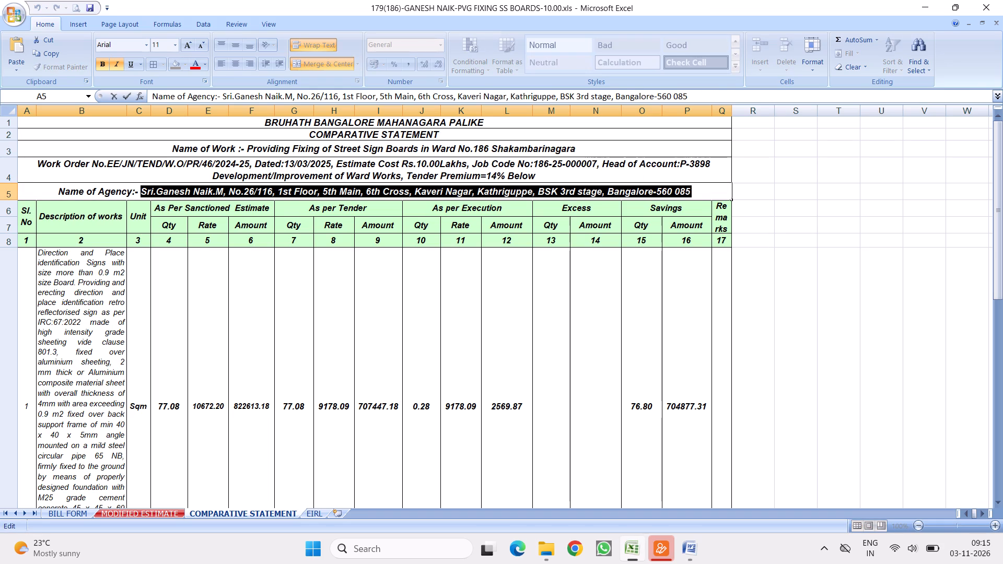
pyautogui.rightClick(582, 193)
pyautogui.click(605, 215)
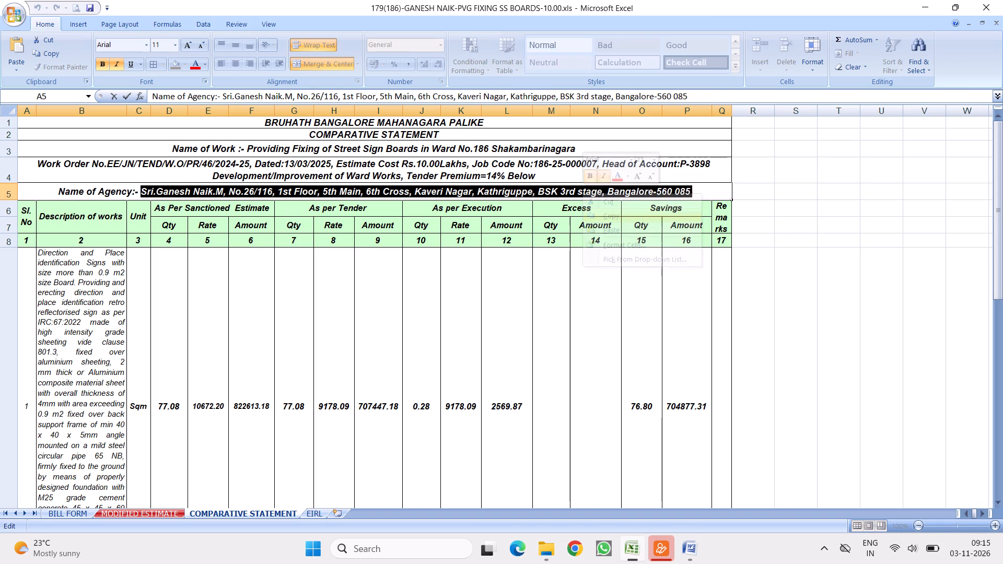
pyautogui.click(689, 546)
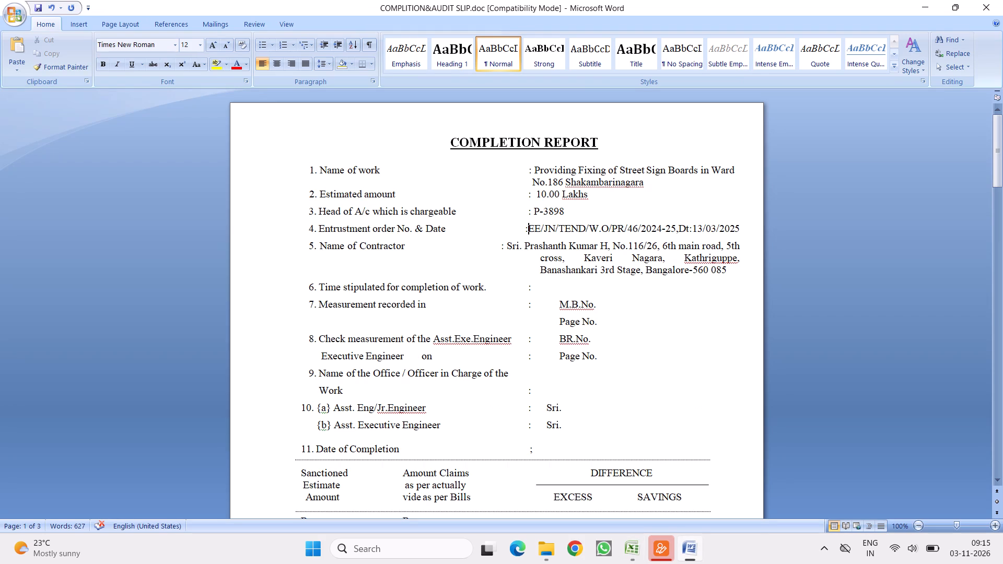
pyautogui.click(505, 245)
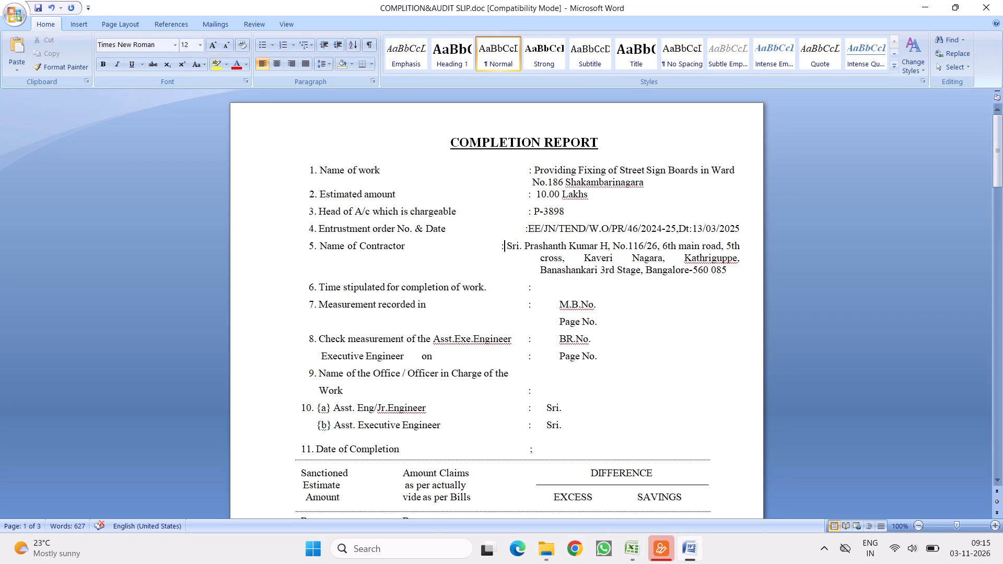
pyautogui.rightClick(505, 245)
pyautogui.click(537, 281)
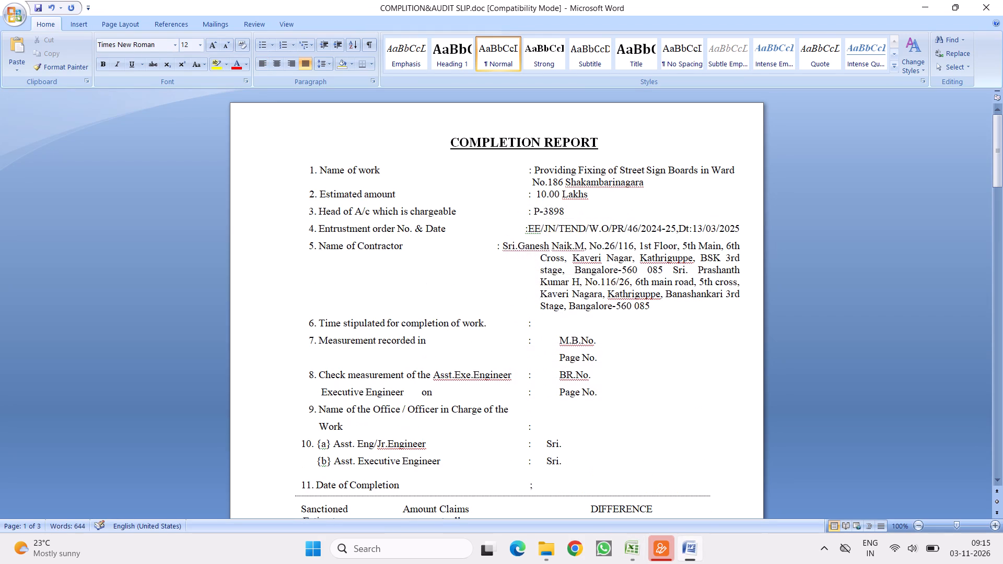
pyautogui.moveTo(649, 304); pyautogui.dragTo(664, 274)
pyautogui.press('Delete')
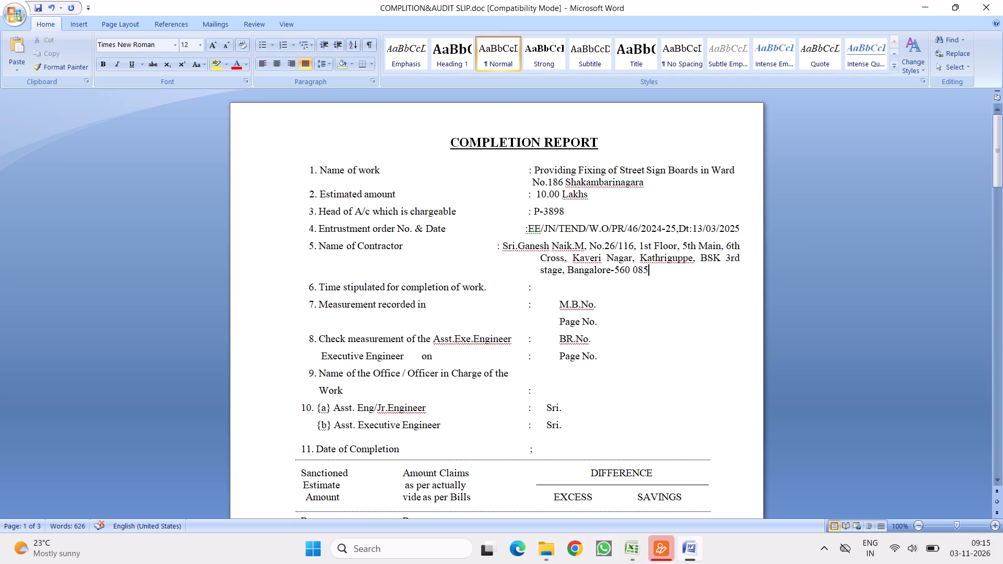
# Replace the Audit slip's Name of Works with "Providing Fixing of Street Sign Boards in Ward No.186 Shakambarinagara", copied from the Completion Report.
pyautogui.moveTo(535, 170); pyautogui.dragTo(640, 184)
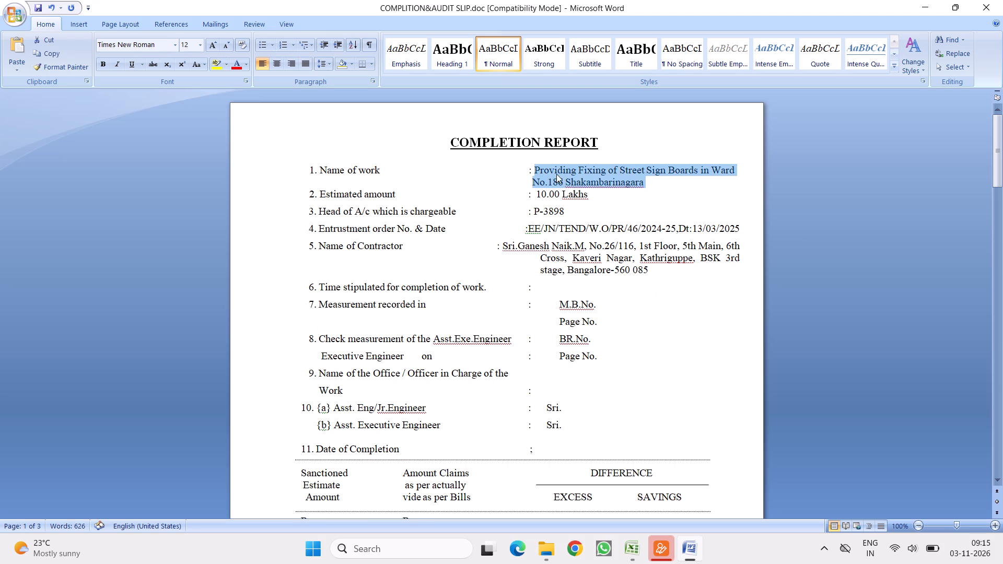
pyautogui.rightClick(556, 172)
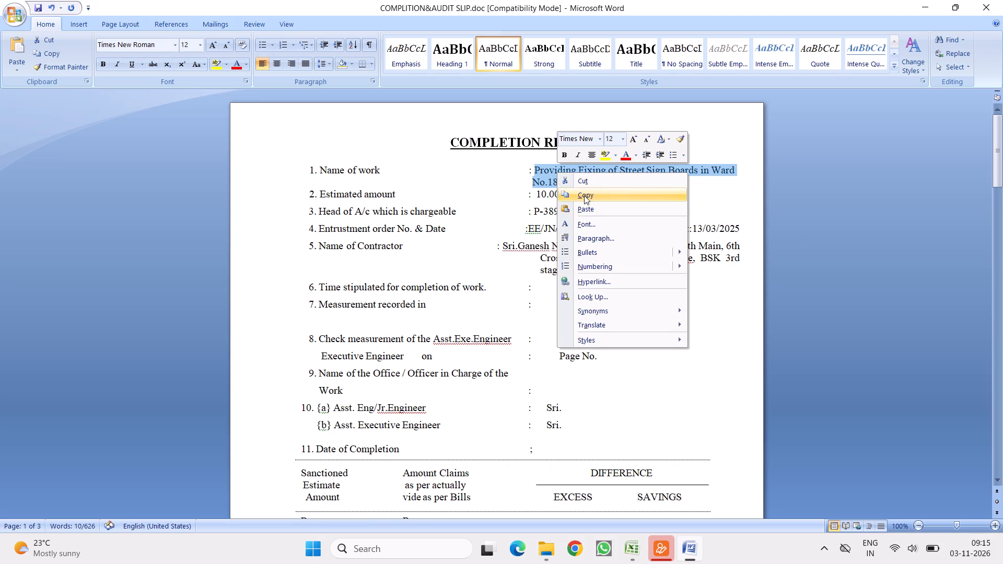
pyautogui.click(584, 195)
pyautogui.scroll(-6, 575, 347)
pyautogui.scroll(-6, 591, 273)
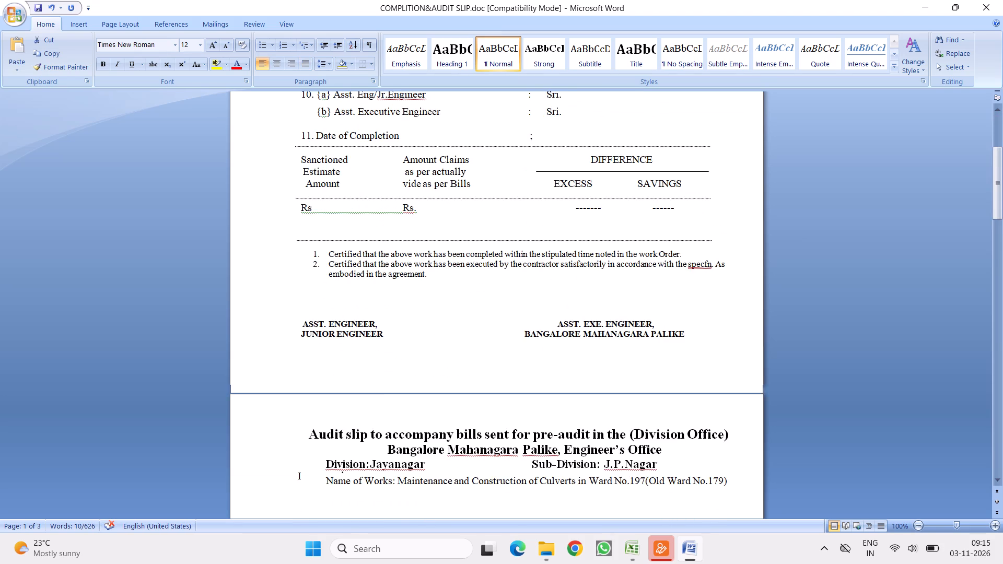
pyautogui.scroll(-8, 601, 276)
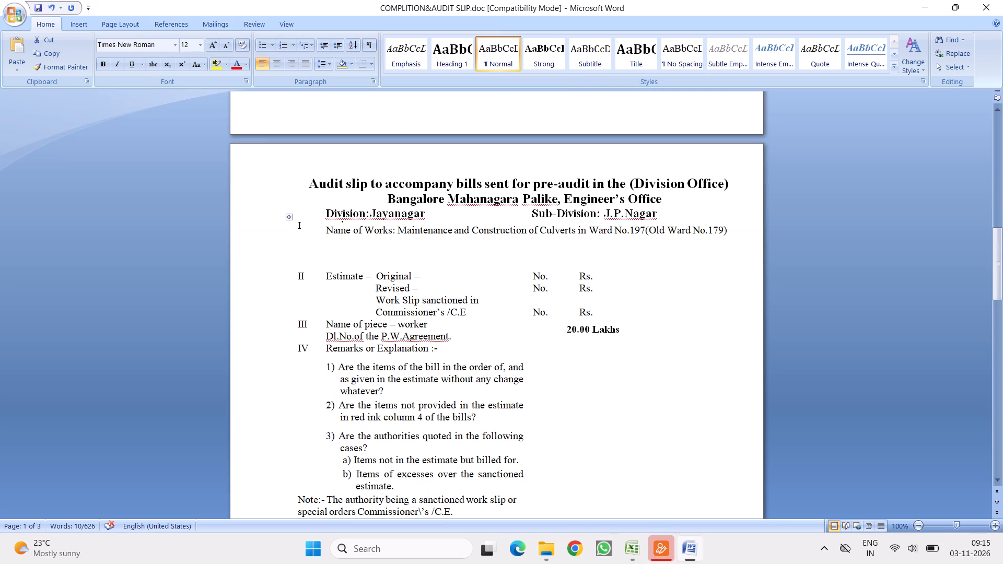
pyautogui.click(395, 228)
pyautogui.rightClick(395, 228)
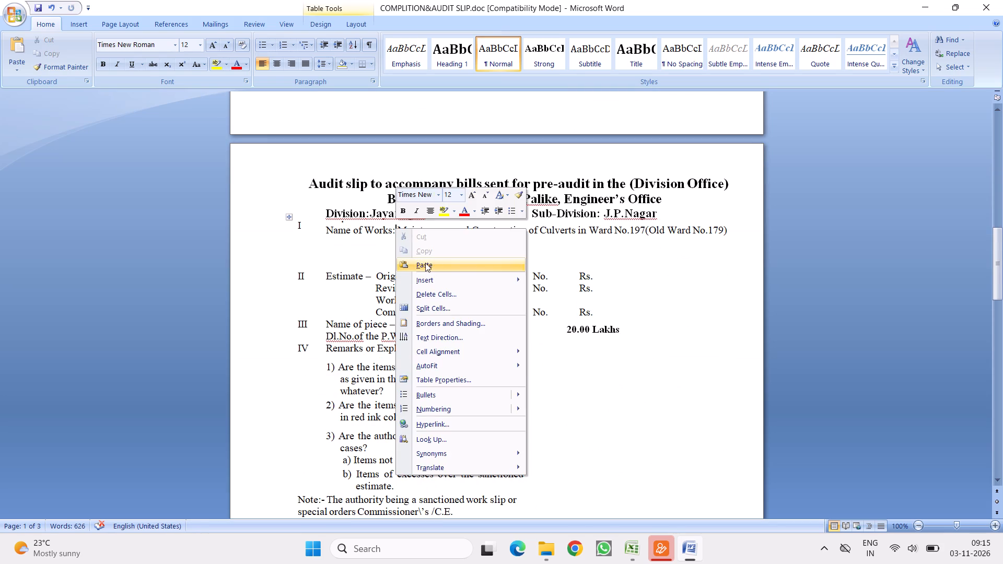
pyautogui.click(425, 263)
pyautogui.moveTo(654, 245); pyautogui.dragTo(624, 241)
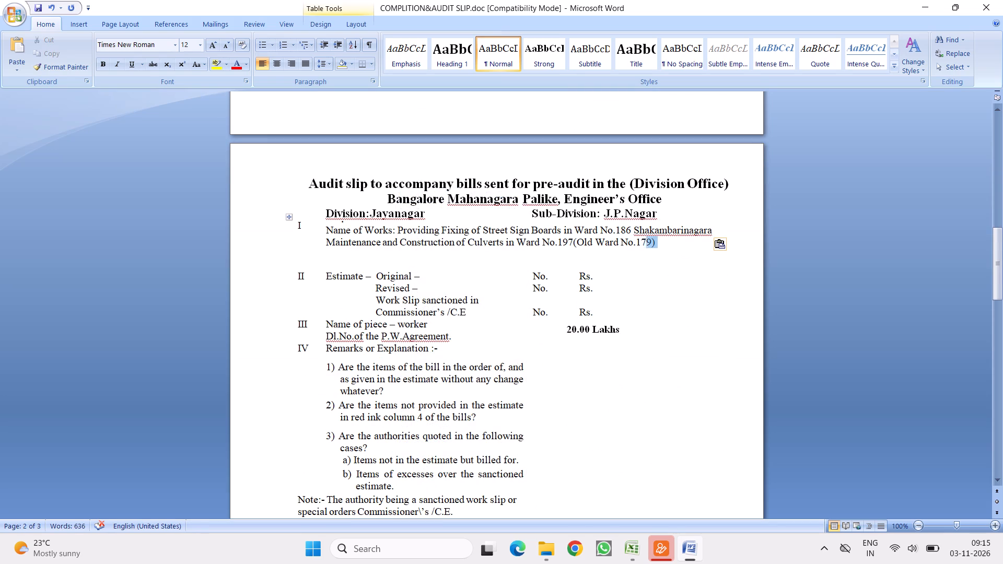
pyautogui.moveTo(624, 241); pyautogui.dragTo(325, 245)
pyautogui.press('Delete')
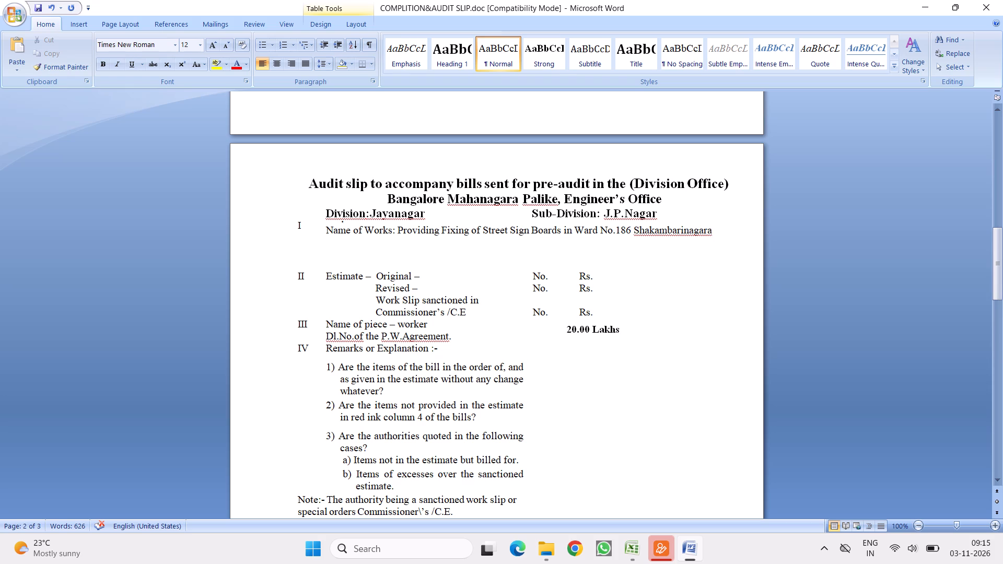
# Replace "BANGALORE MAHANAGARA PALIKE" under the Completion Report's Asst. Exe. Engineer signature with "BENGALURU SOUTH CITY CORPORATION".
pyautogui.scroll(20, 463, 225)
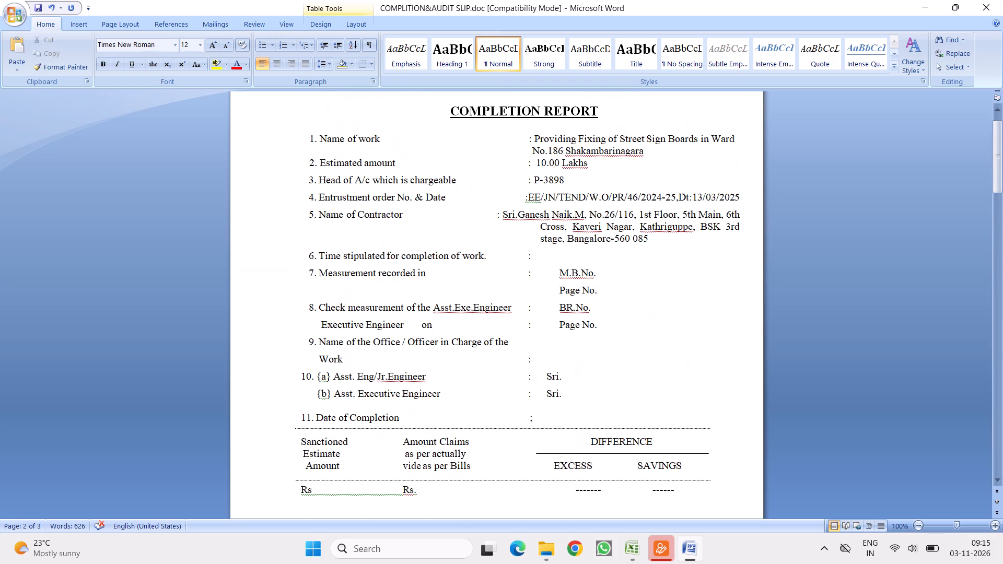
pyautogui.scroll(-10, 530, 345)
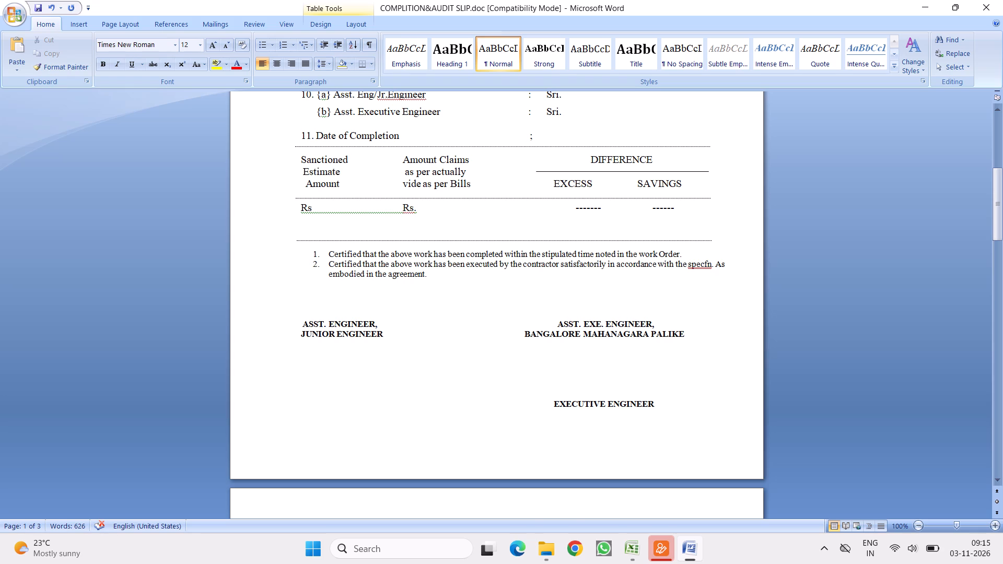
pyautogui.click(682, 299)
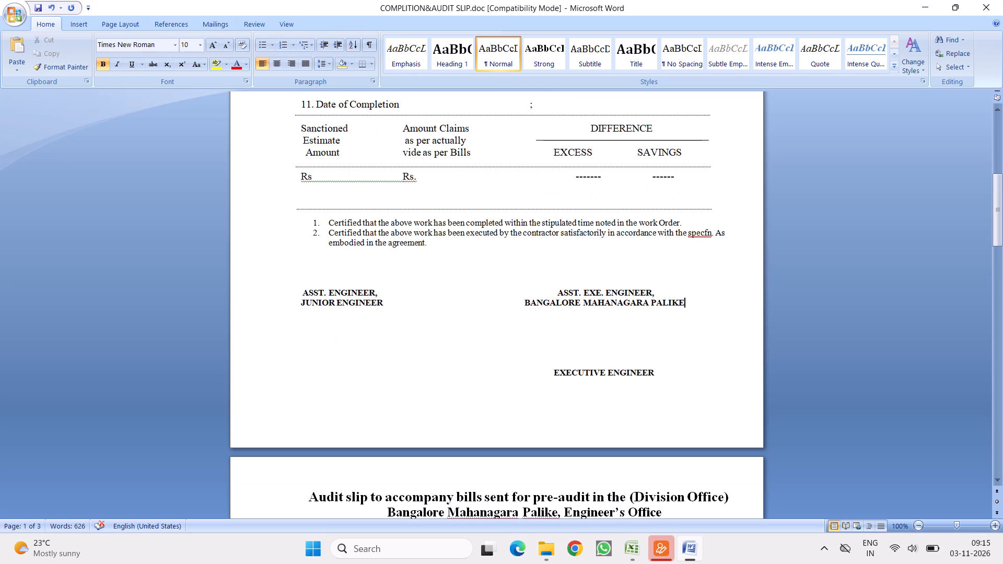
pyautogui.press('BackSpace')
pyautogui.press('BackSpace')
pyautogui.press('BackSpace')
pyautogui.press('BackSpace')
pyautogui.press('BackSpace')
pyautogui.press('BackSpace')
pyautogui.press('BackSpace')
pyautogui.press('BackSpace')
pyautogui.press('BackSpace')
pyautogui.press('BackSpace')
pyautogui.press('BackSpace')
pyautogui.press('BackSpace')
pyautogui.press('BackSpace')
pyautogui.press('BackSpace')
pyautogui.press('BackSpace')
pyautogui.press('BackSpace')
pyautogui.press('BackSpace')
pyautogui.press('BackSpace')
pyautogui.press('BackSpace')
pyautogui.press('BackSpace')
pyautogui.press('BackSpace')
pyautogui.press('BackSpace')
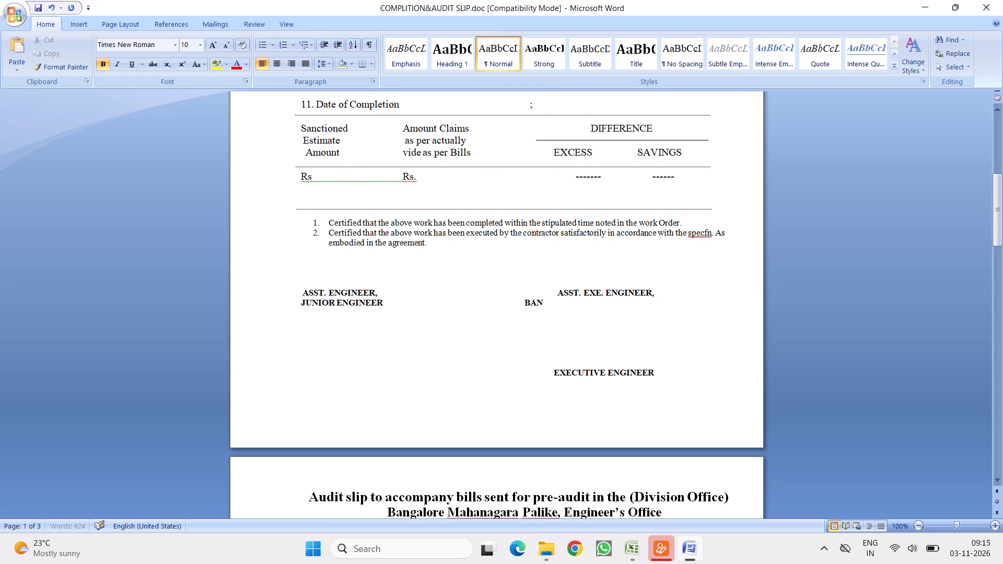
pyautogui.press('BackSpace')
pyautogui.press('BackSpace')
pyautogui.press('e')
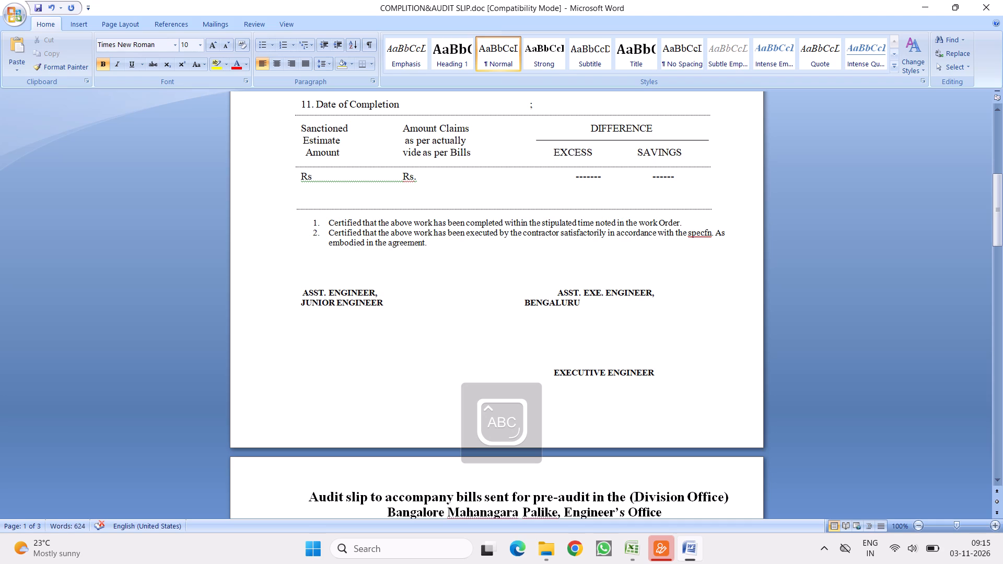
pyautogui.press('BackSpace')
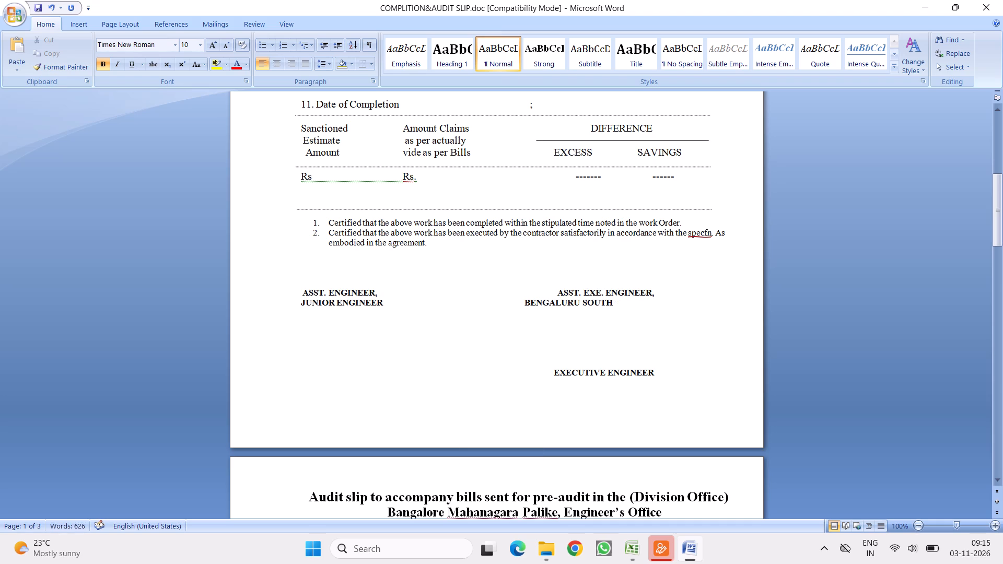
pyautogui.write('CITY CORPORATION')
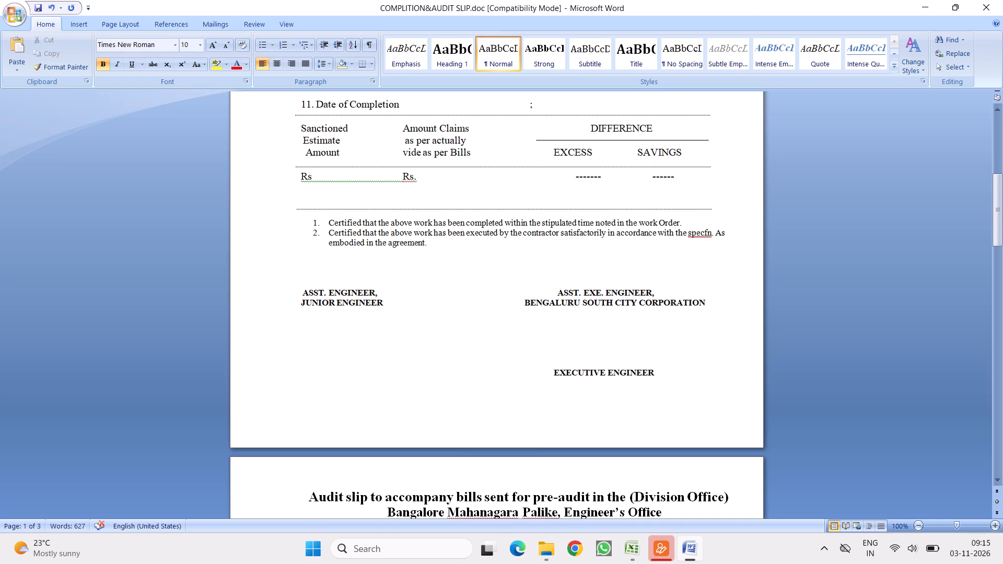
# Change the Audit slip's Sub-Division to "Shakambarinagara" and remove some of the spaces before its label.
pyautogui.scroll(-9, 649, 363)
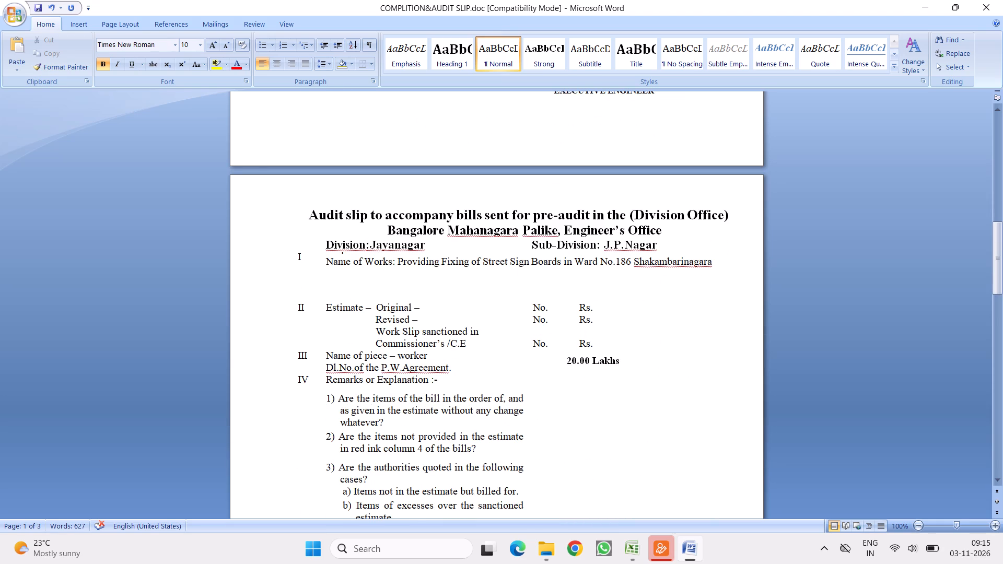
pyautogui.click(528, 246)
pyautogui.press('BackSpace')
pyautogui.press('BackSpace')
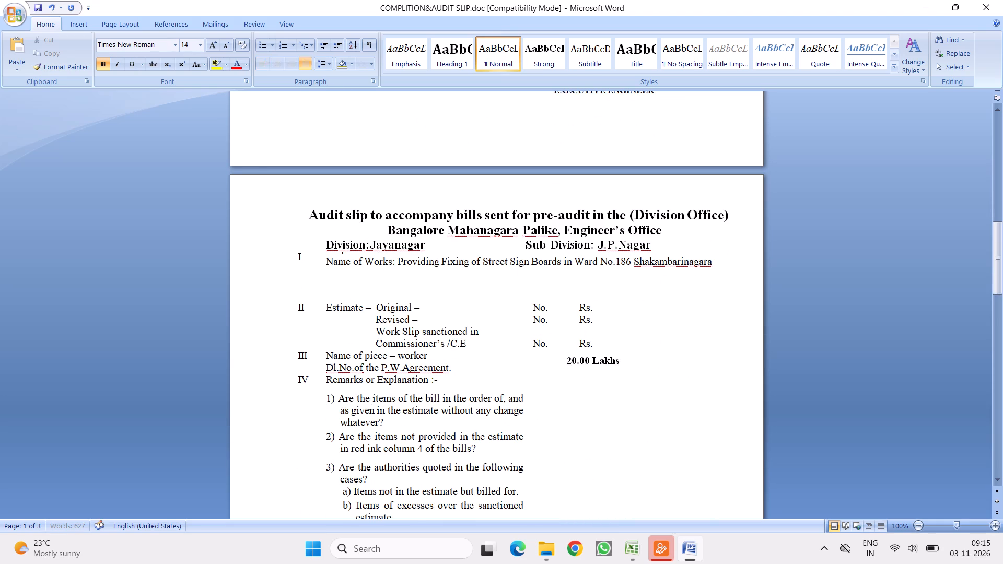
pyautogui.press('BackSpace')
pyautogui.press('BackSpace')
pyautogui.press('BackSpace')
pyautogui.press('BackSpace')
pyautogui.click(643, 244)
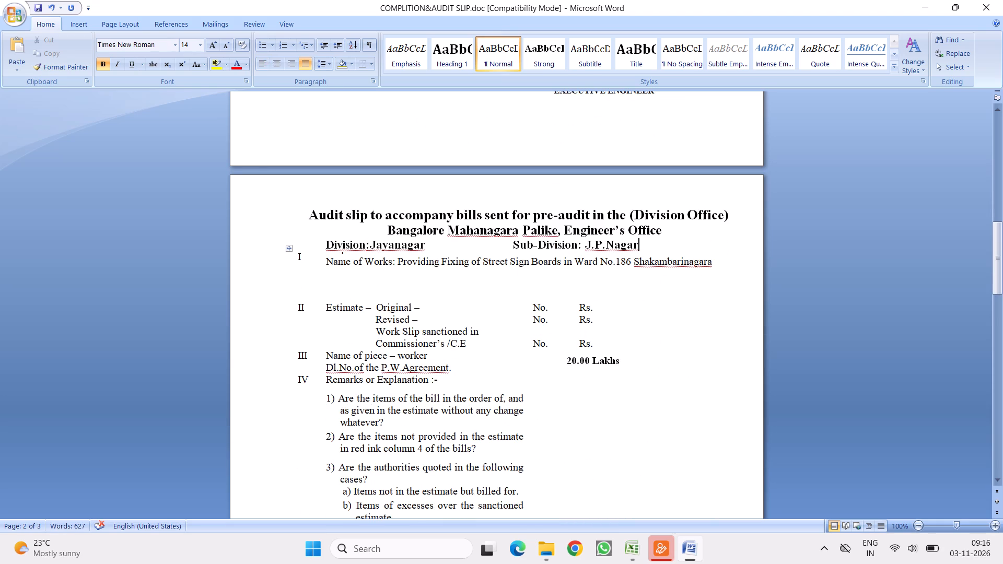
pyautogui.press('BackSpace')
pyautogui.press('BackSpace')
pyautogui.press('BackSpace')
pyautogui.press('BackSpace')
pyautogui.press('BackSpace')
pyautogui.press('BackSpace')
pyautogui.press('BackSpace')
pyautogui.press('BackSpace')
pyautogui.press('BackSpace')
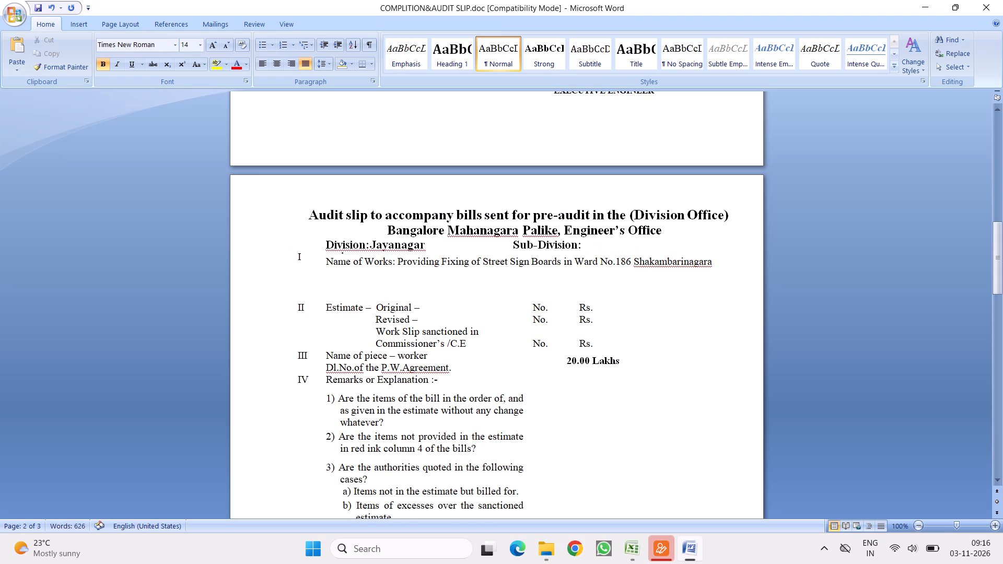
pyautogui.hotkey('shift', 'Return')
pyautogui.press('s')
pyautogui.press('BackSpace')
pyautogui.press('BackSpace')
pyautogui.hotkey('shift', 's')
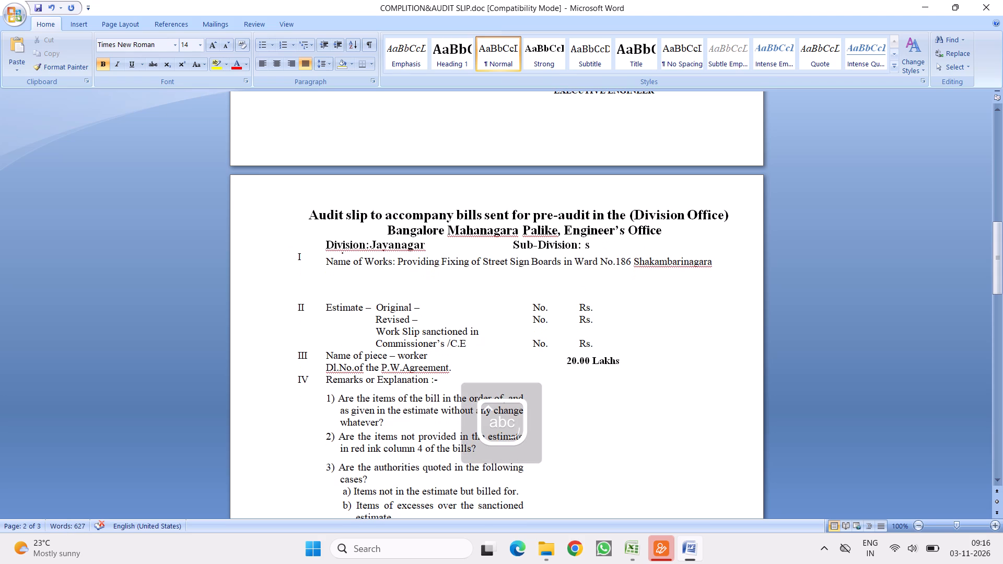
pyautogui.press('BackSpace')
pyautogui.hotkey('shift', 's')
pyautogui.write('hakambarinagara')
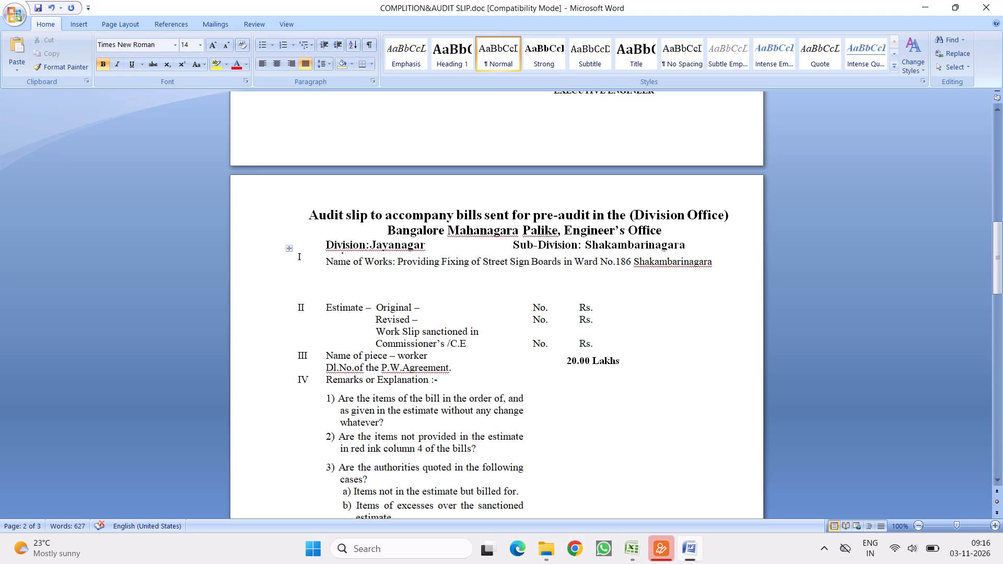
# Change the Audit slip's amount beside the piece-worker entry to 10.00 Lakhs.
pyautogui.click(570, 358)
pyautogui.press('BackSpace')
pyautogui.press('1')
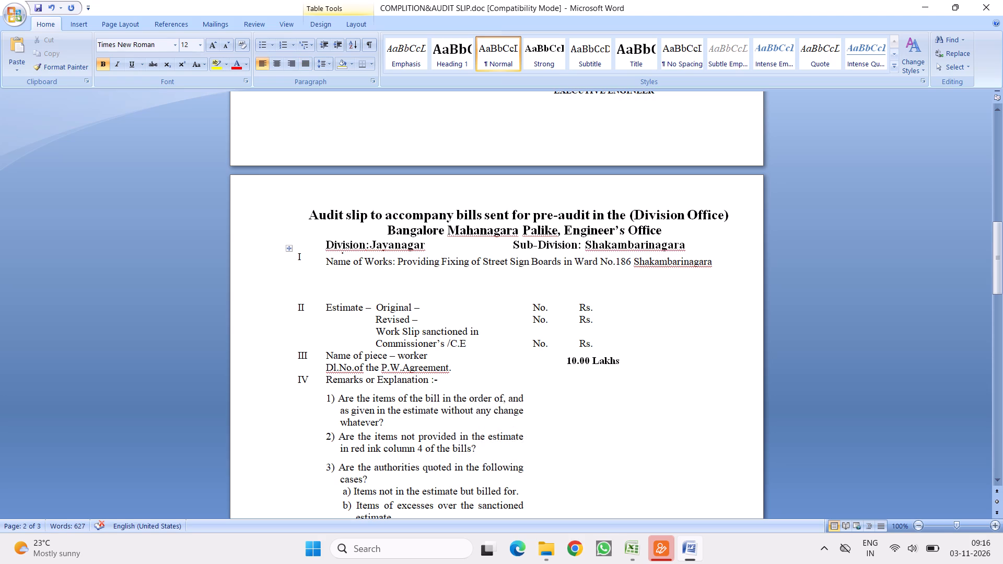
# Replace "J.P.Nagar" with "Shakambarinagara" in the Sub-Division line under Assistant Executive Engineer on the Audit slip's second page.
pyautogui.scroll(-15, 591, 345)
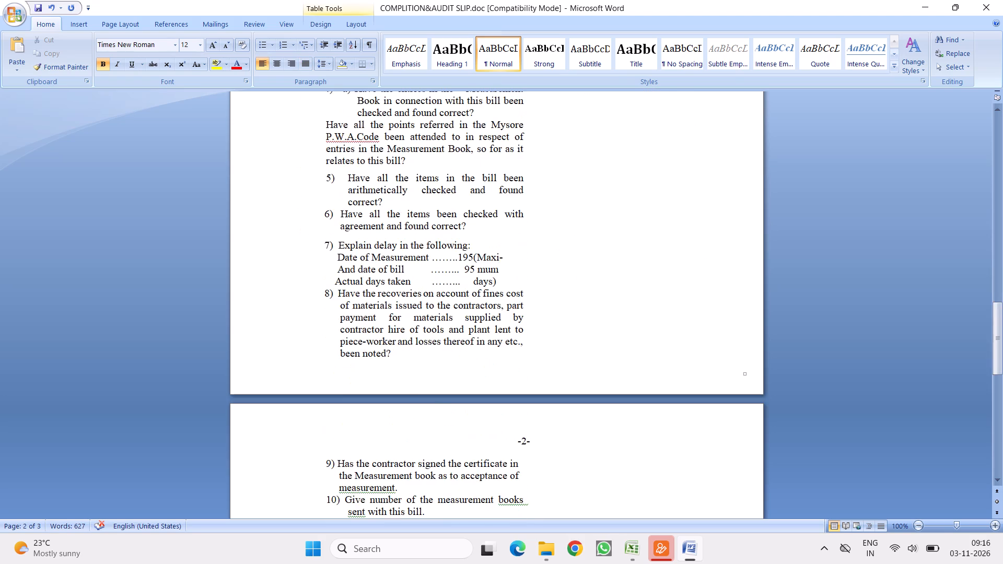
pyautogui.scroll(10, 601, 268)
pyautogui.scroll(-18, 629, 293)
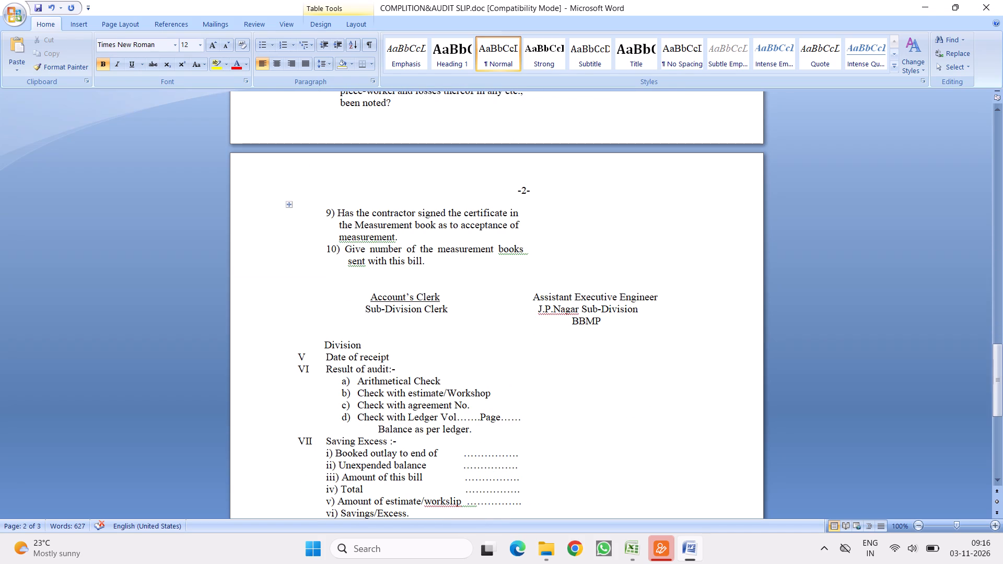
pyautogui.click(579, 278)
pyautogui.press('BackSpace')
pyautogui.press('BackSpace')
pyautogui.press('BackSpace')
pyautogui.press('BackSpace')
pyautogui.press('BackSpace')
pyautogui.press('BackSpace')
pyautogui.press('BackSpace')
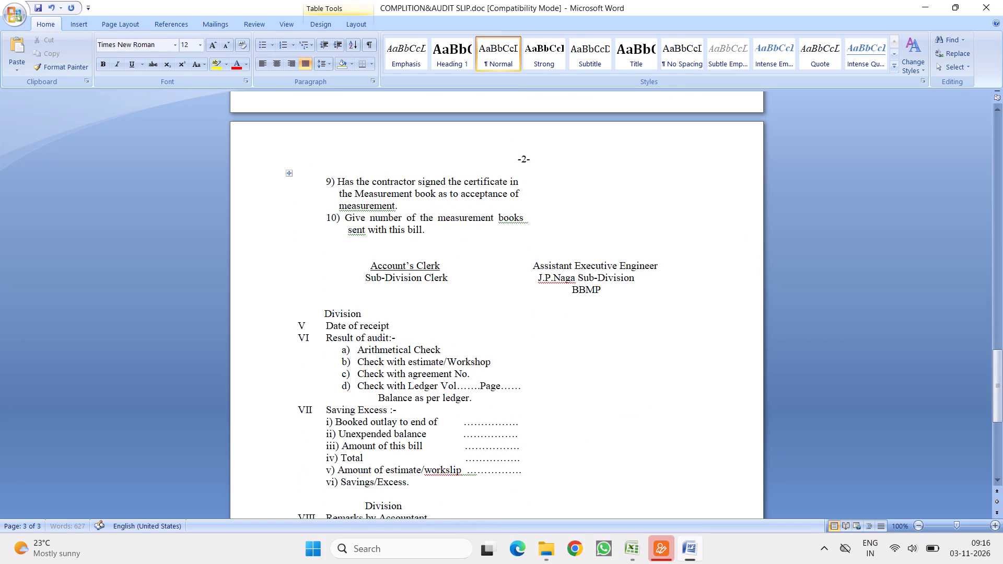
pyautogui.press('BackSpace')
pyautogui.press('BackSpace')
pyautogui.hotkey('shift', 's')
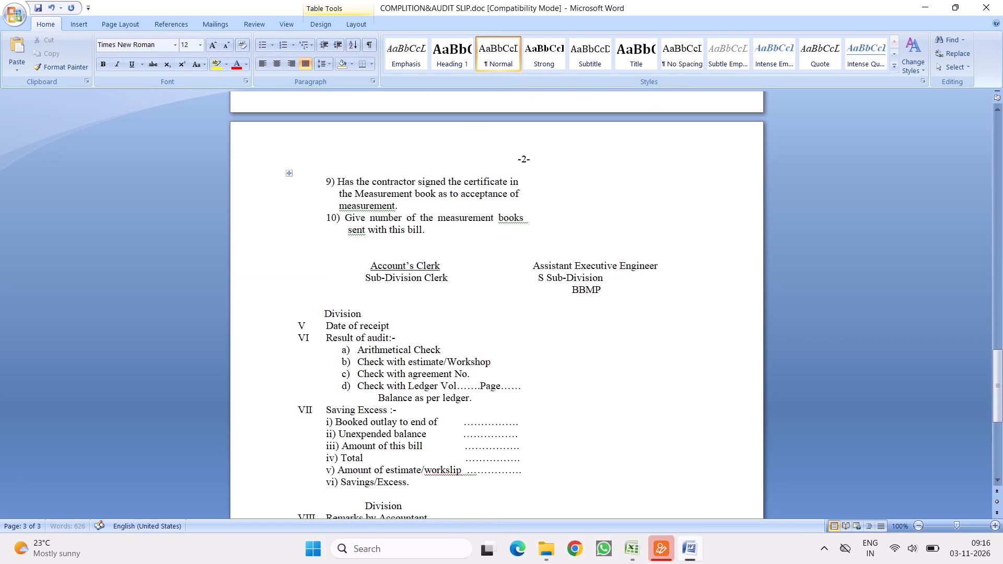
pyautogui.write('hakambarinagara')
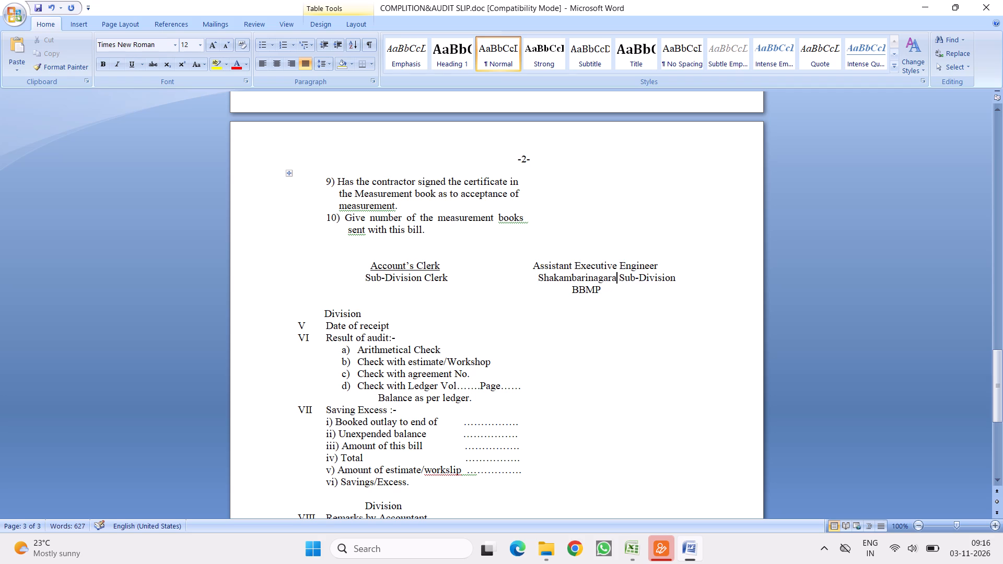
# Reduce the indent of the Shakambarinagara Sub-Division line and indent the Assistant Executive Engineer line to centre it above.
pyautogui.click(536, 278)
pyautogui.press('BackSpace')
pyautogui.press('BackSpace')
pyautogui.press('BackSpace')
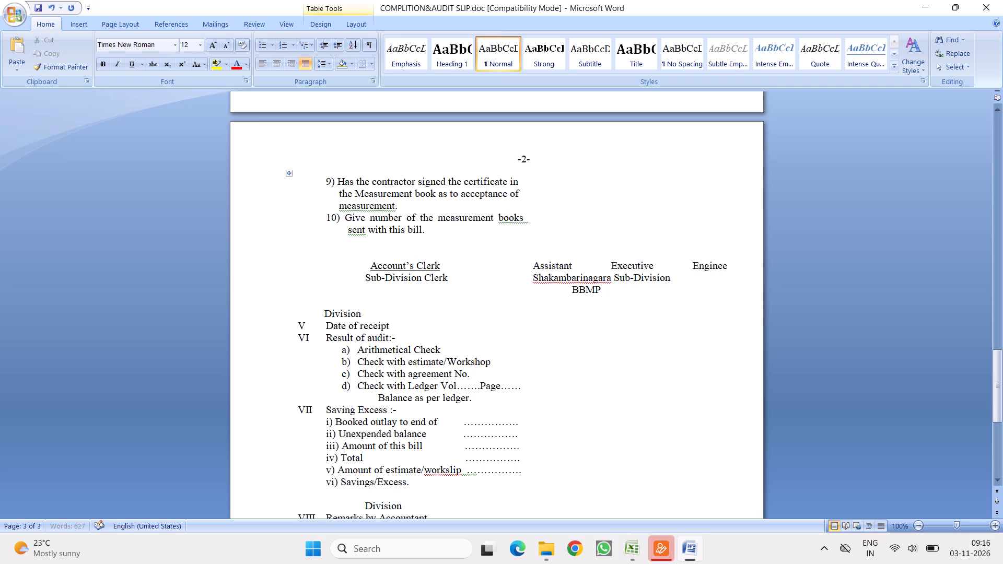
pyautogui.press('Return')
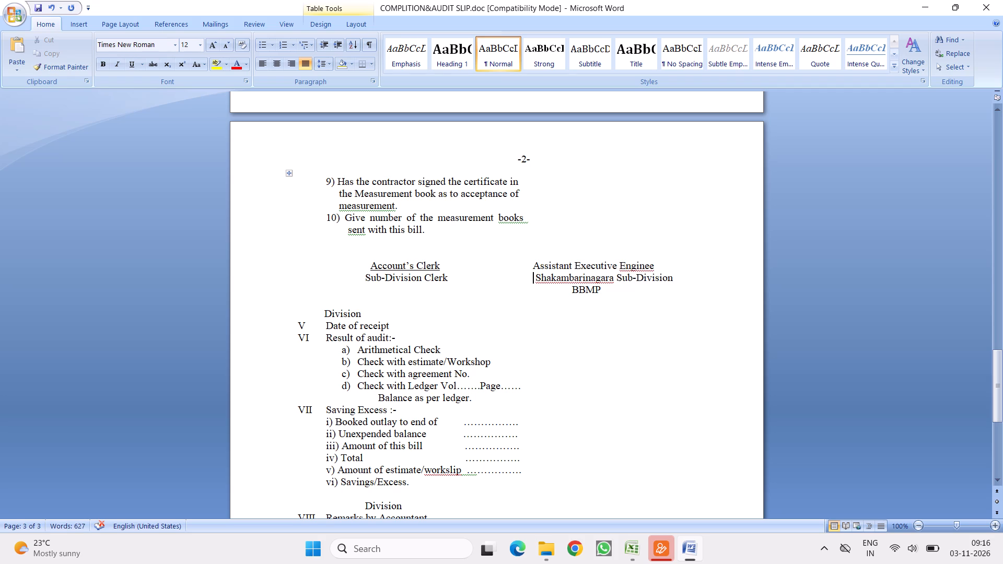
pyautogui.click(532, 267)
pyautogui.click(535, 266)
pyautogui.press('space')
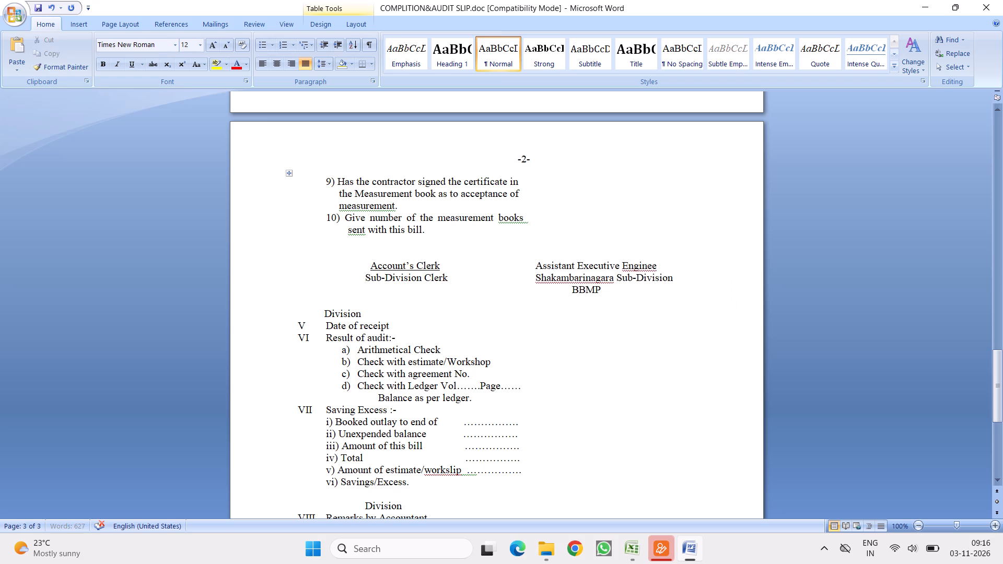
pyautogui.press('space')
pyautogui.press('space')
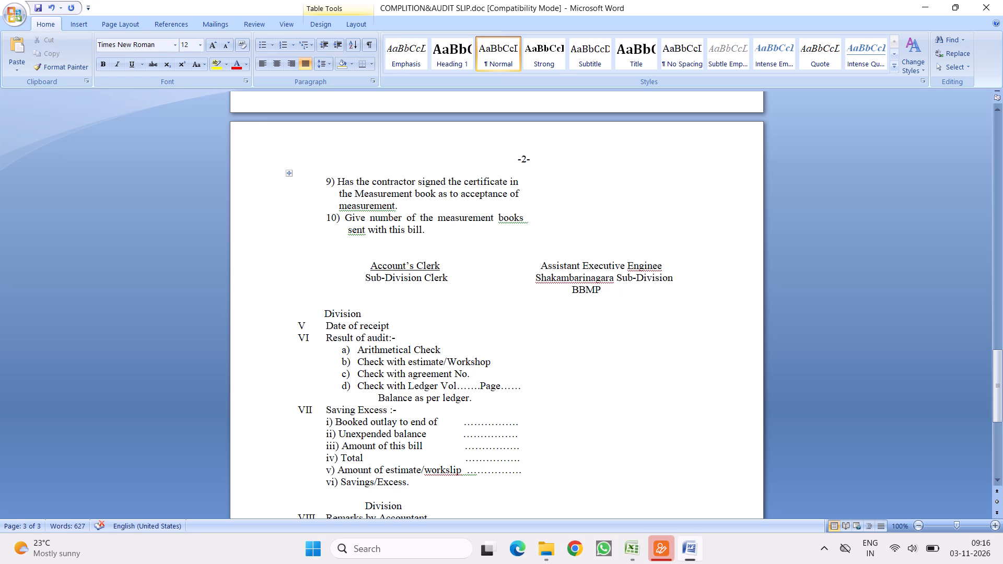
# Replace "BBMP" with "BSCC" under the Shakambarinagara Sub-Division line and indent it by four more spaces.
pyautogui.click(601, 293)
pyautogui.press('BackSpace')
pyautogui.press('BackSpace')
pyautogui.press('BackSpace')
pyautogui.press('s')
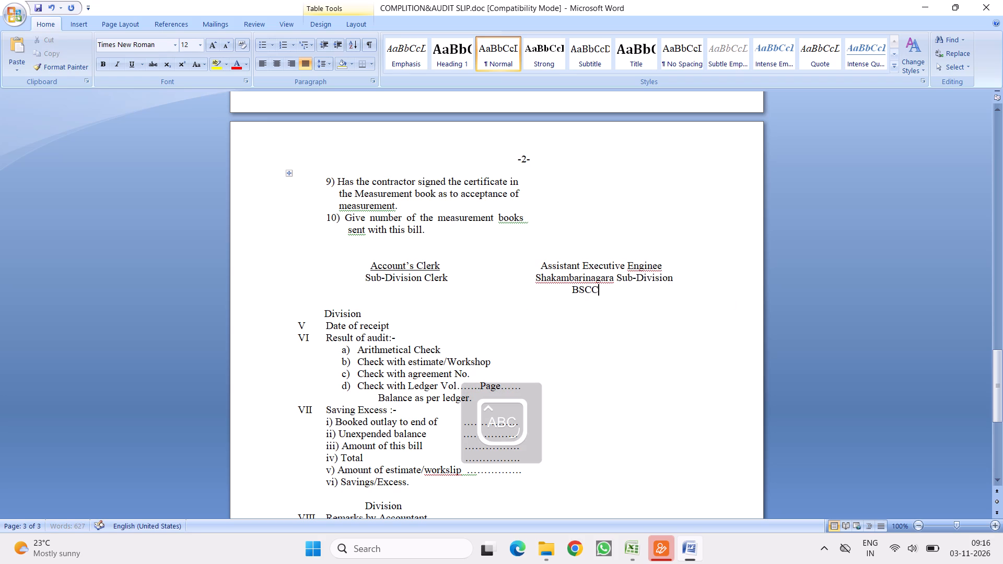
pyautogui.click(571, 292)
pyautogui.press('space')
pyautogui.press('space')
pyautogui.press('space')
pyautogui.press('space')
# Replace "BBMP" with "BSCC" in the Executive Engineer, Jayanagar Division signature block at the end of the Audit slip.
pyautogui.scroll(-11, 592, 366)
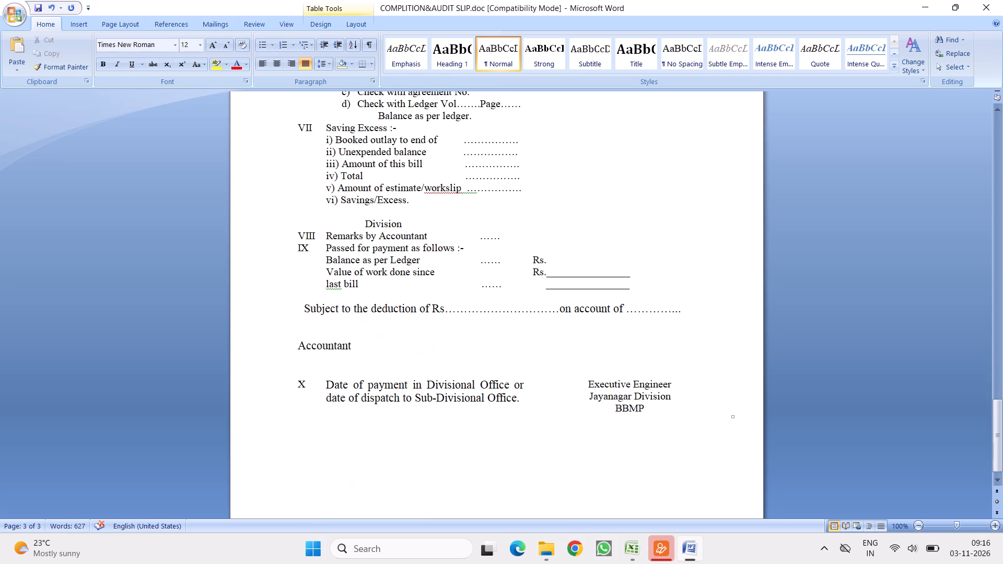
pyautogui.scroll(-2, 569, 316)
pyautogui.click(644, 386)
pyautogui.press('BackSpace')
pyautogui.press('BackSpace')
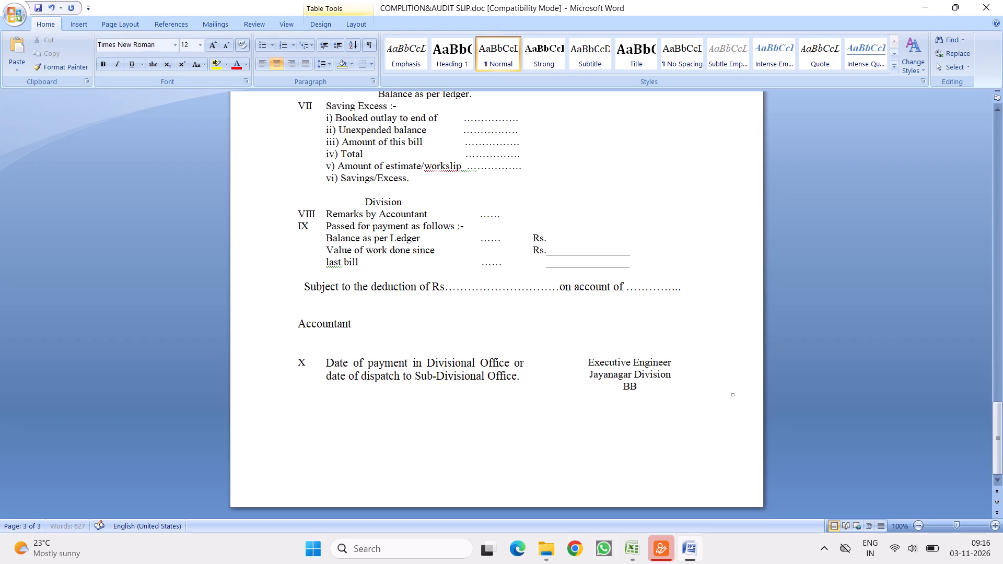
pyautogui.press('BackSpace')
pyautogui.write('SCC')
# Save the completion report and audit slip document and close it.
pyautogui.click(658, 275)
pyautogui.scroll(20, 657, 269)
pyautogui.scroll(20, 657, 269)
pyautogui.scroll(1, 657, 269)
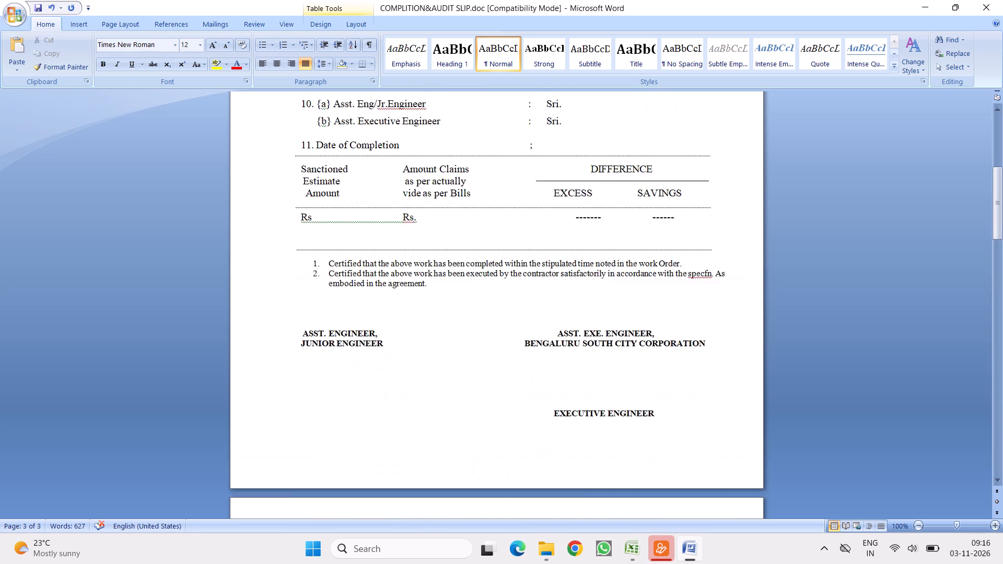
pyautogui.scroll(20, 657, 269)
pyautogui.scroll(1, 657, 269)
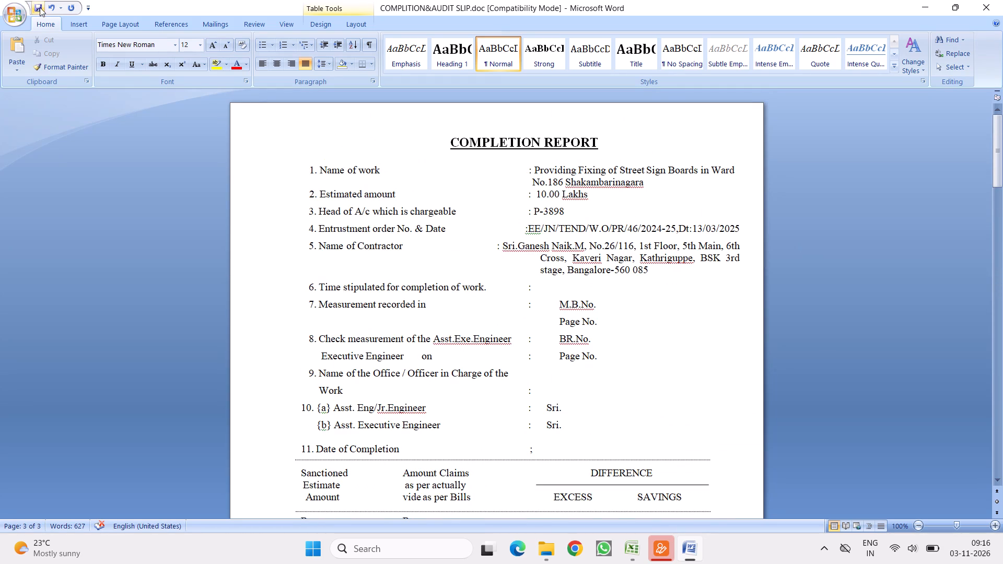
pyautogui.click(39, 6)
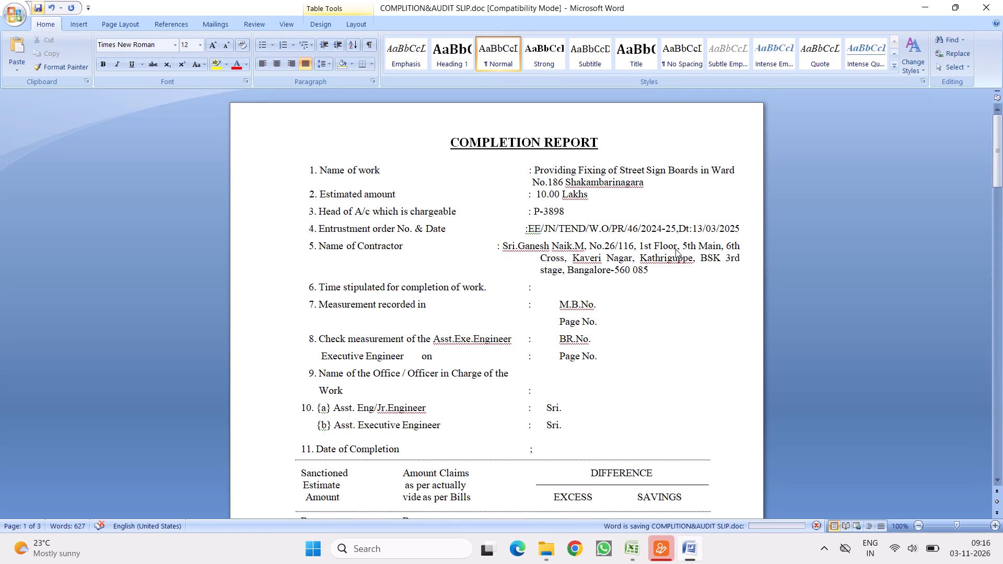
pyautogui.click(674, 320)
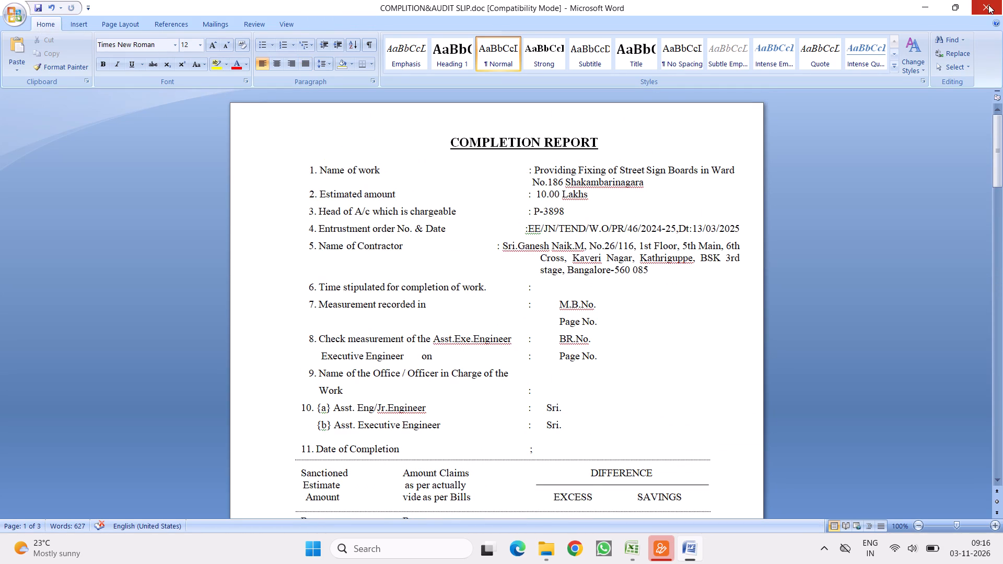
pyautogui.click(988, 5)
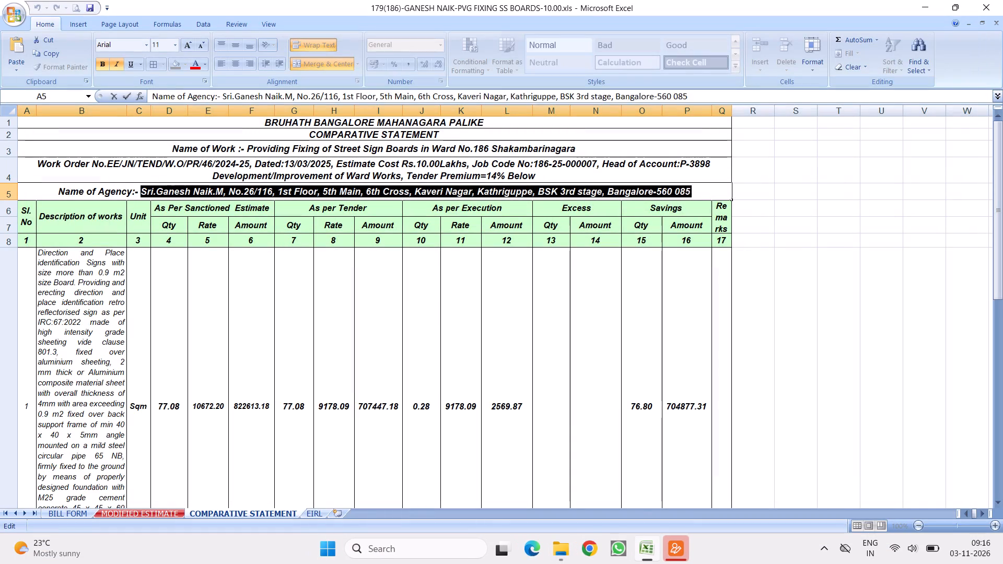
# Leave the agency cell unchanged and open CONTRACT CERTIFICATE.doc from the street name boards work folder.
pyautogui.click(760, 264)
pyautogui.click(565, 549)
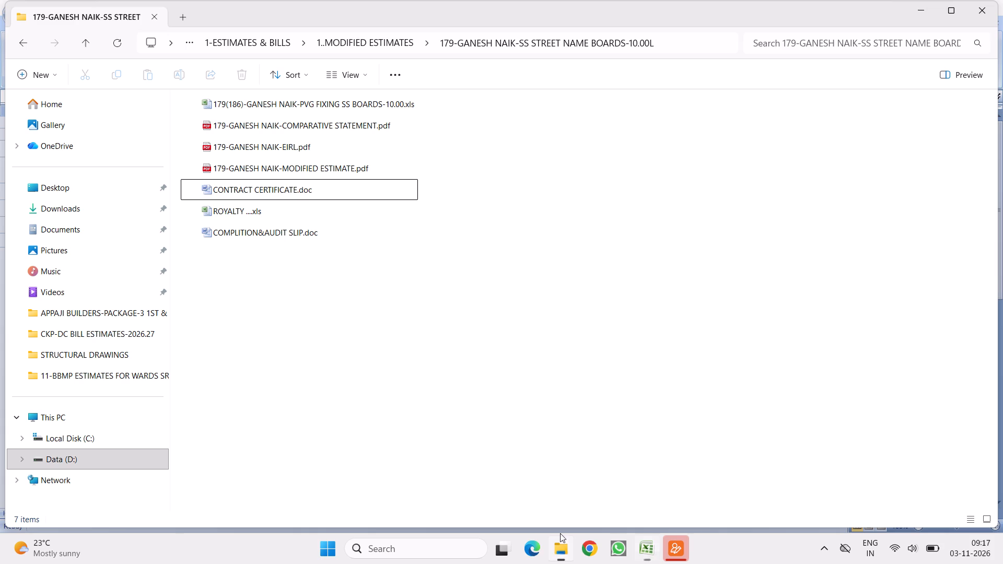
pyautogui.doubleClick(243, 189)
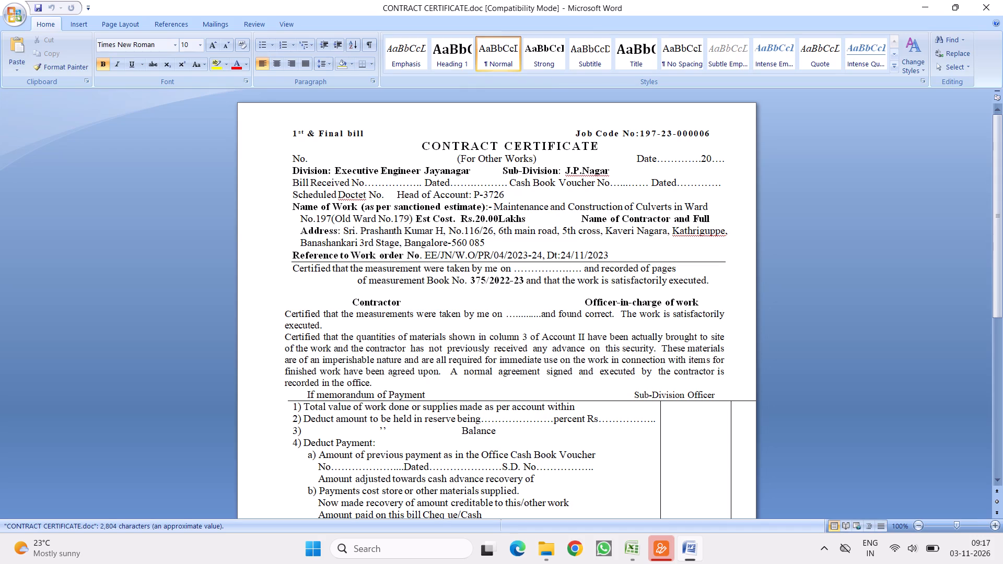
pyautogui.moveTo(661, 556); pyautogui.dragTo(450, 552)
pyautogui.click(659, 547)
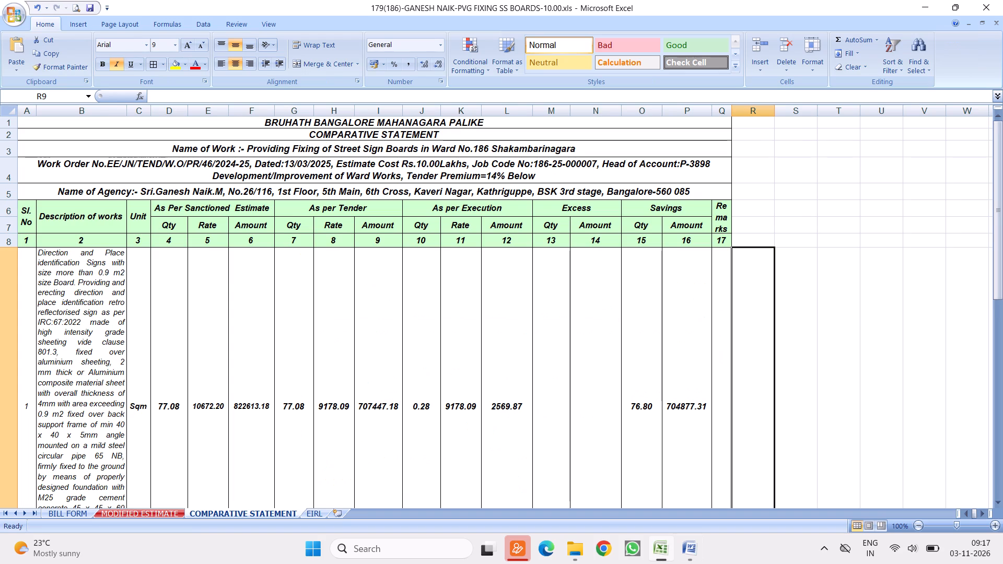
pyautogui.click(522, 225)
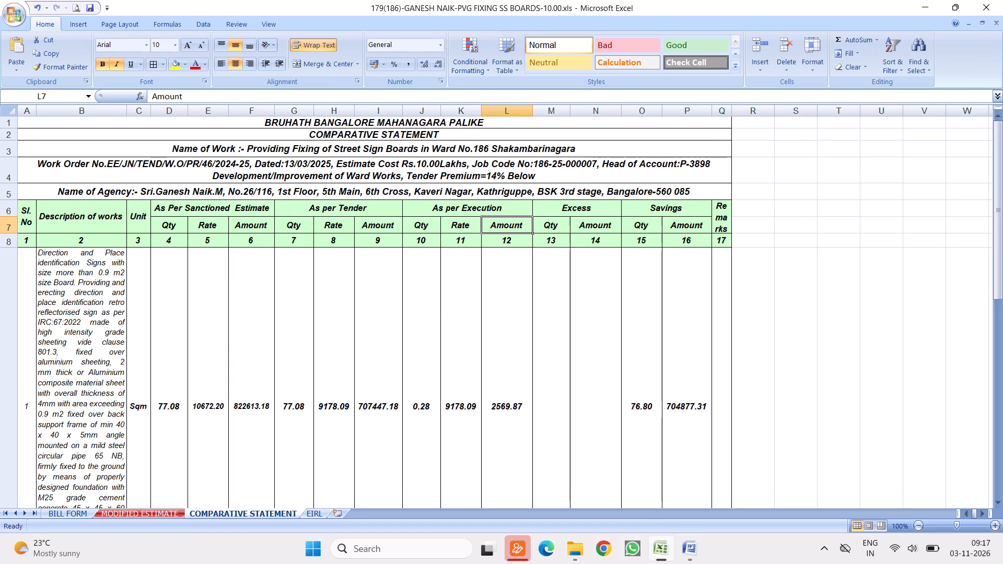
pyautogui.click(691, 546)
pyautogui.click(650, 134)
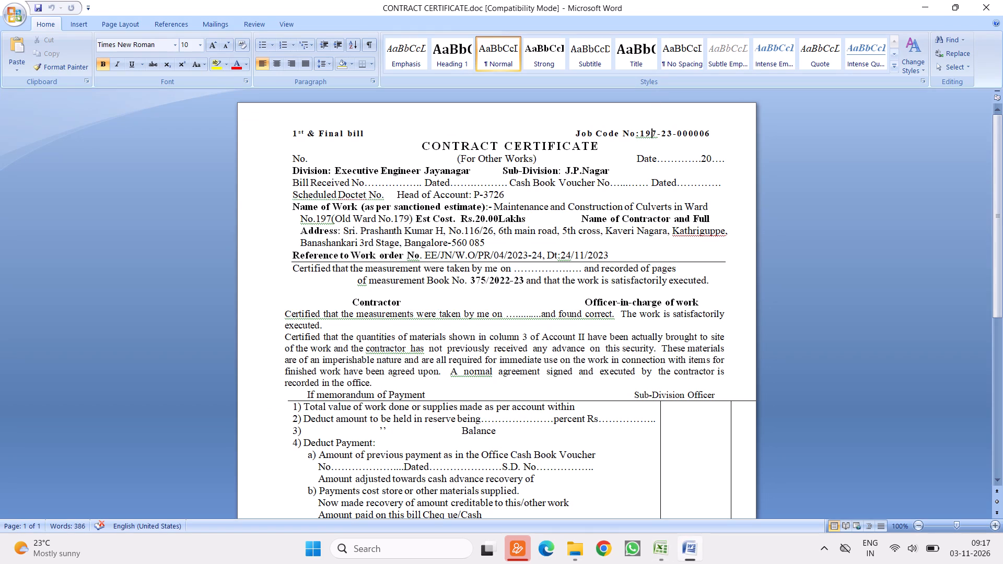
pyautogui.press('Right')
pyautogui.press('BackSpace')
pyautogui.press('BackSpace')
pyautogui.write('86')
pyautogui.press('Right')
pyautogui.press('Right')
pyautogui.press('Right')
pyautogui.press('BackSpace')
pyautogui.press('5')
pyautogui.press('Right')
pyautogui.press('Right')
pyautogui.press('Right')
pyautogui.press('Right')
pyautogui.press('Right')
pyautogui.press('Right')
pyautogui.press('Right')
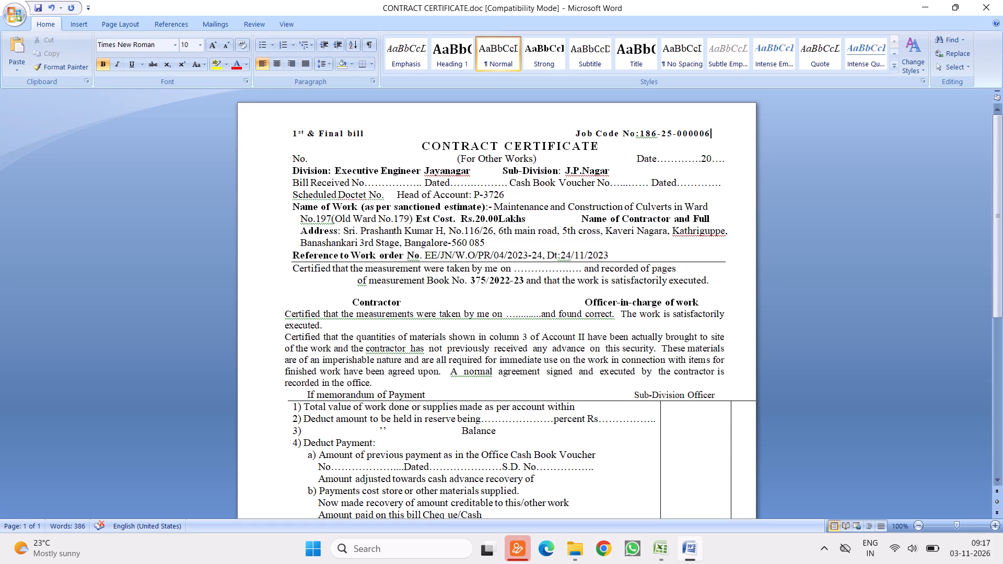
pyautogui.press('BackSpace')
pyautogui.press('7')
# Replace the Sub-Division name in the contract certificate with "Shakambarinagara".
pyautogui.click(619, 172)
pyautogui.press('BackSpace')
pyautogui.press('BackSpace')
pyautogui.press('BackSpace')
pyautogui.press('BackSpace')
pyautogui.press('BackSpace')
pyautogui.press('BackSpace')
pyautogui.press('BackSpace')
pyautogui.press('BackSpace')
pyautogui.press('BackSpace')
pyautogui.hotkey('shift', 's')
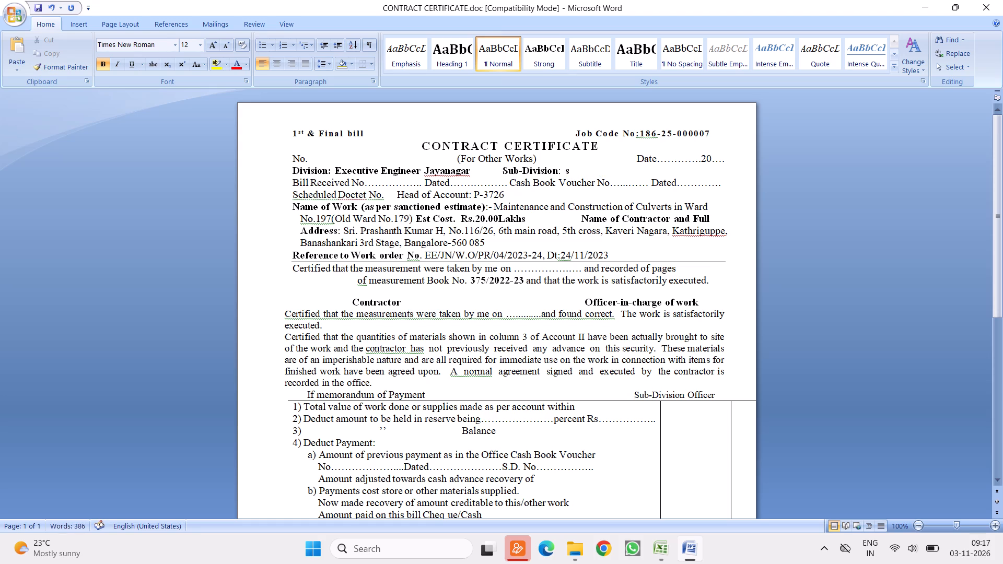
pyautogui.hotkey('shift', 's')
pyautogui.write('hakamba')
pyautogui.write('rinagara')
# Change the Head of Account in the contract certificate to P-3898.
pyautogui.click(509, 201)
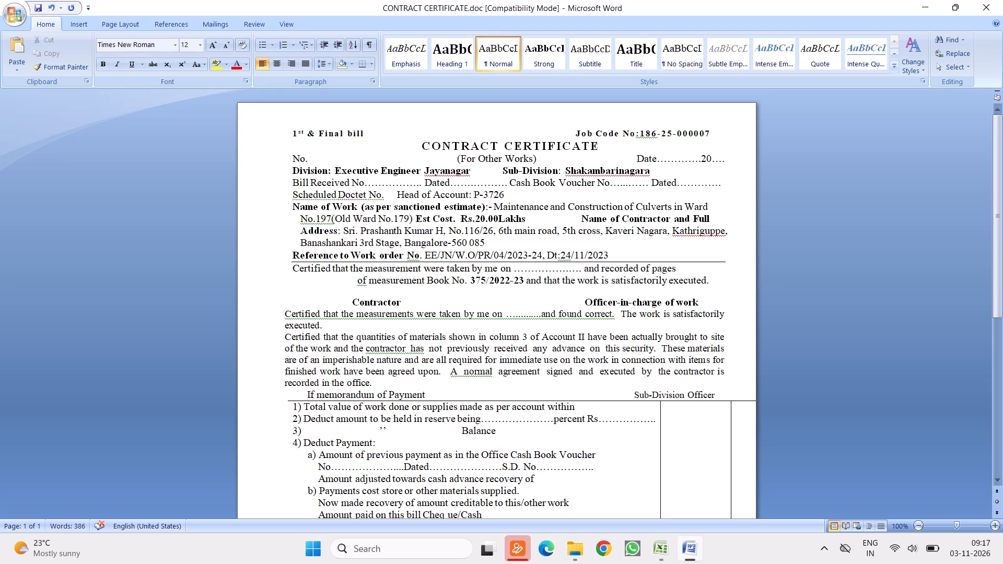
pyautogui.click(504, 195)
pyautogui.press('BackSpace')
pyautogui.press('BackSpace')
pyautogui.press('BackSpace')
pyautogui.write('898')
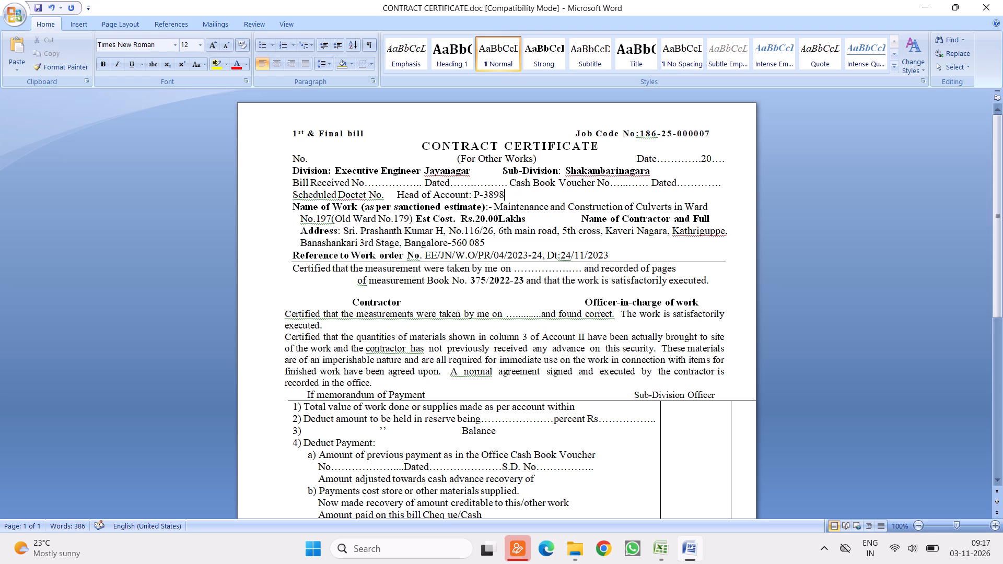
# Replace the certificate's Name of Work with "Providing Fixing of Street Sign Boards in Ward No.186 Shakambarinagara", copied from the comparative statement in Excel.
pyautogui.click(660, 547)
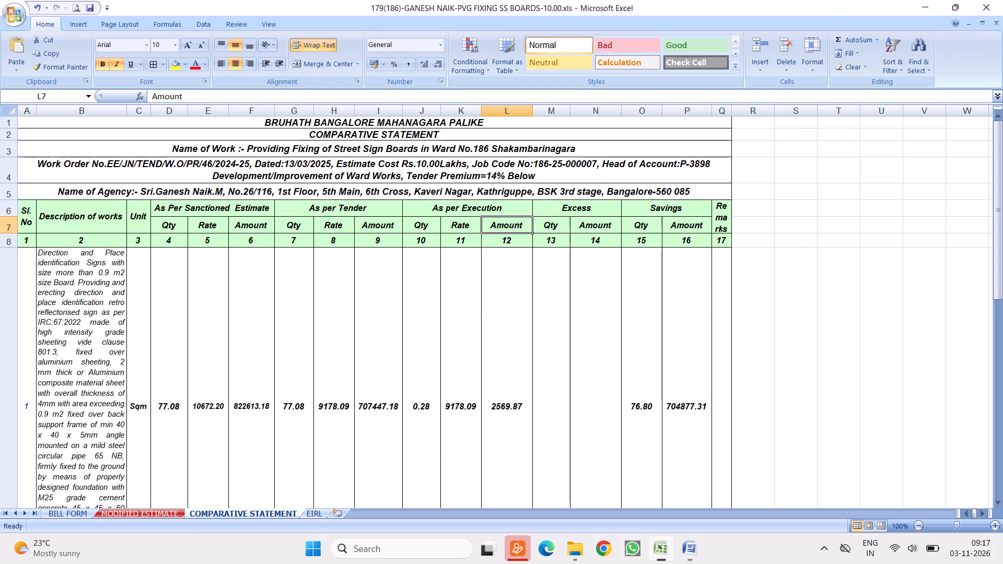
pyautogui.click(190, 170)
pyautogui.click(247, 148)
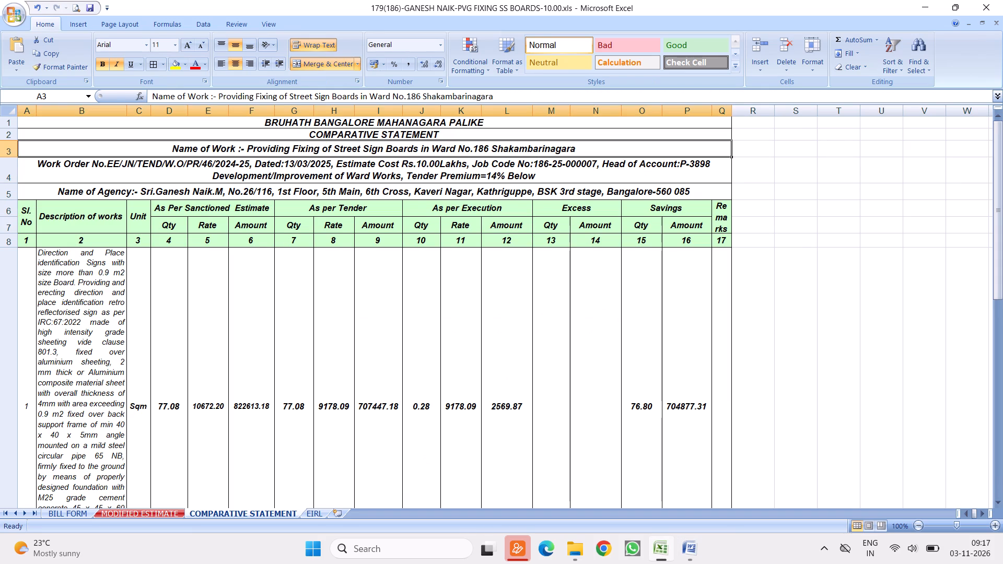
pyautogui.moveTo(247, 148); pyautogui.dragTo(587, 155)
pyautogui.rightClick(553, 149)
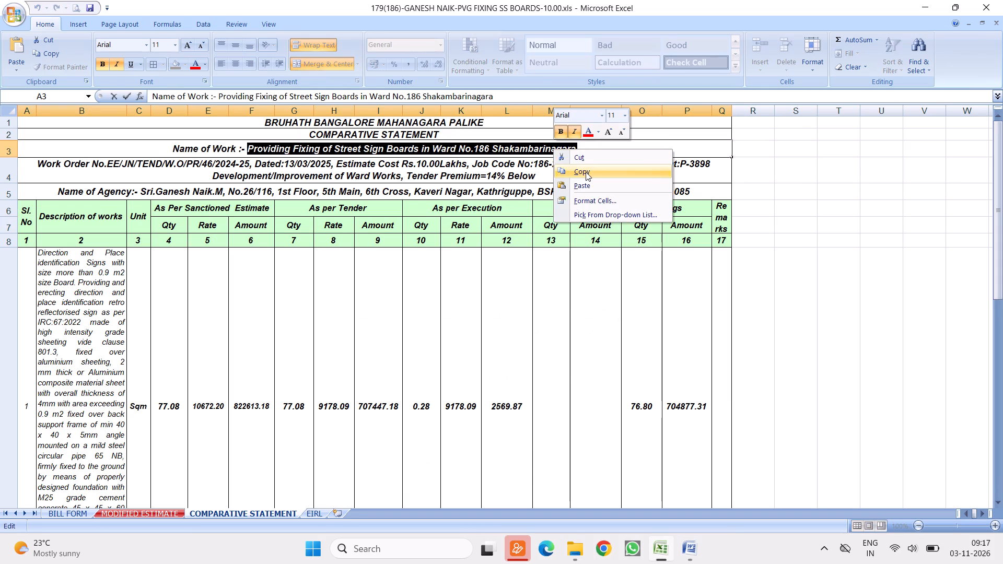
pyautogui.click(585, 172)
pyautogui.click(687, 547)
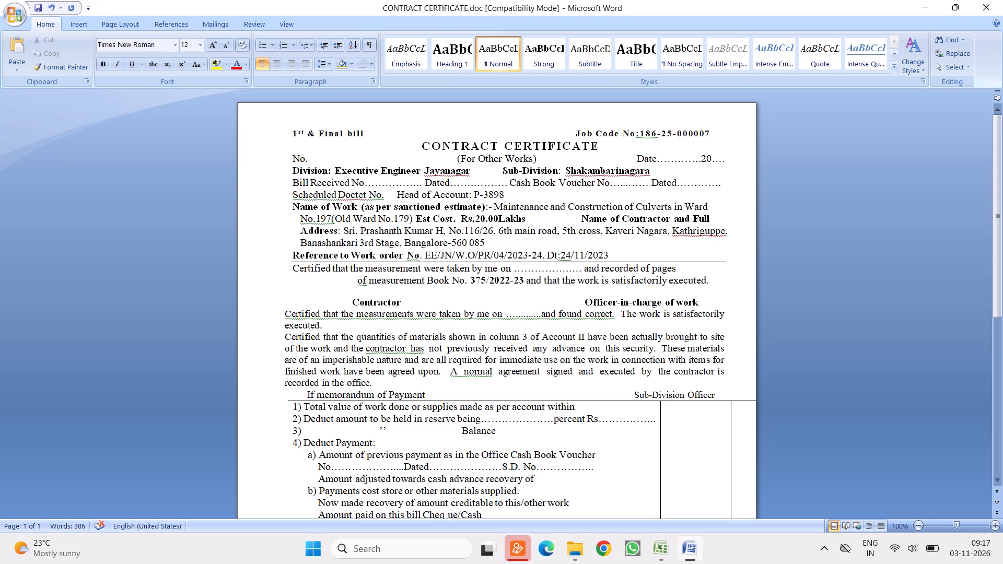
pyautogui.click(492, 204)
pyautogui.rightClick(492, 204)
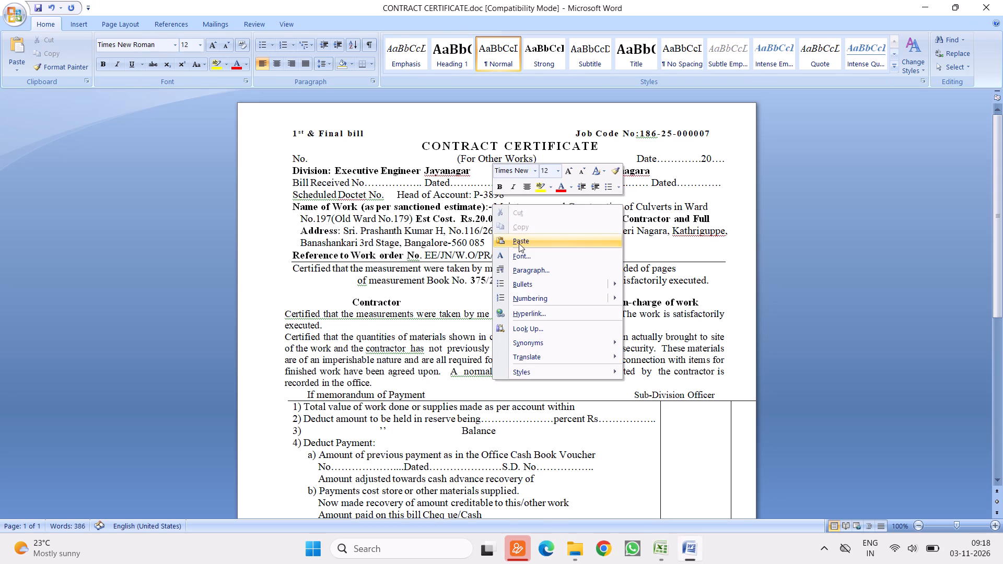
pyautogui.click(519, 243)
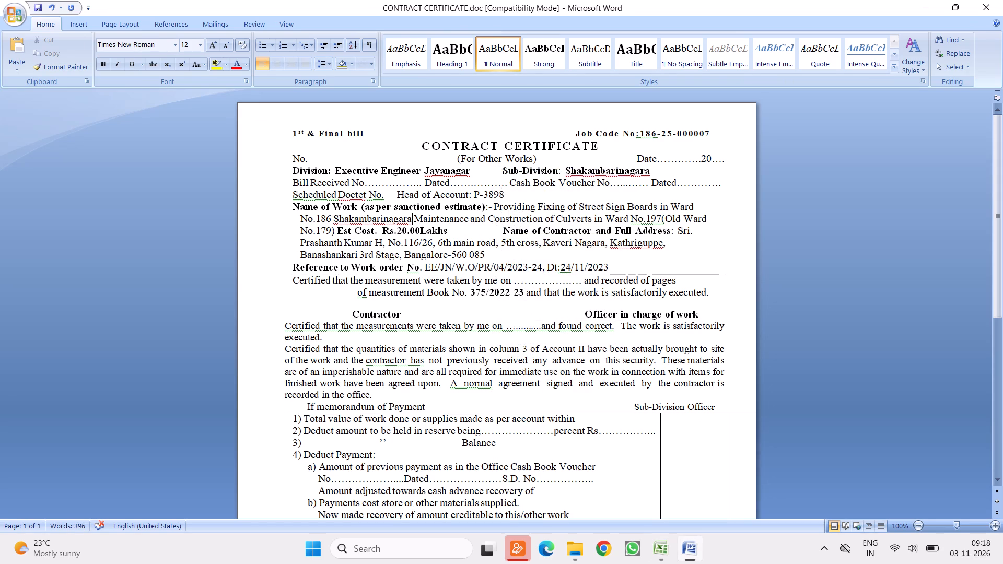
pyautogui.moveTo(335, 230); pyautogui.dragTo(415, 218)
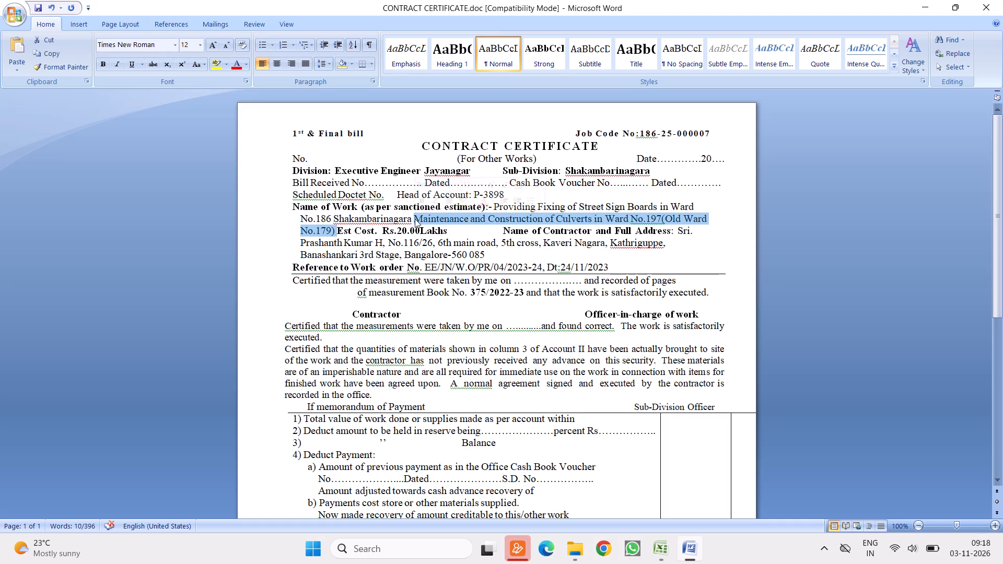
pyautogui.press('Delete')
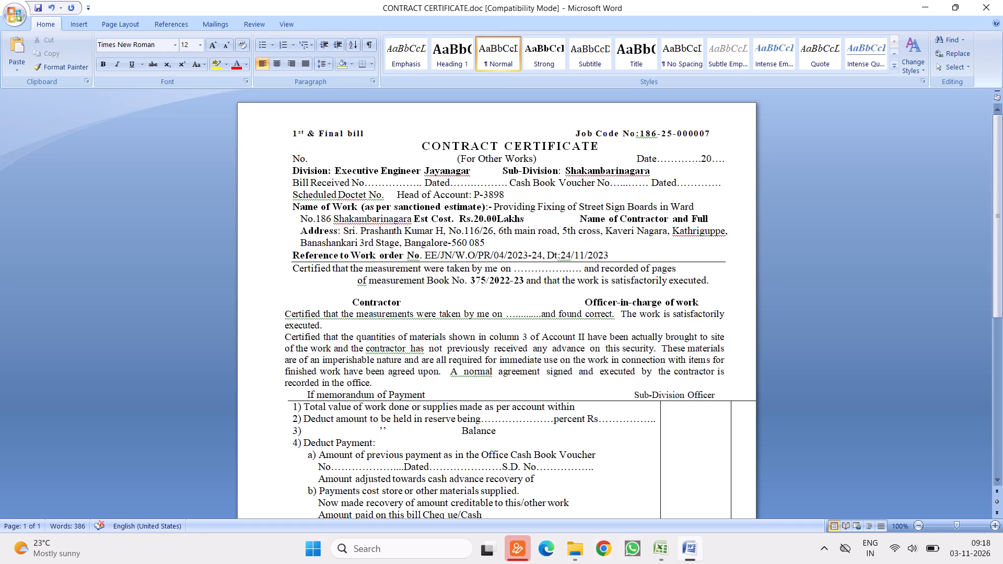
# Change the estimated cost in the contract certificate to Rs.10.00Lakhs.
pyautogui.click(478, 220)
pyautogui.press('BackSpace')
pyautogui.press('1')
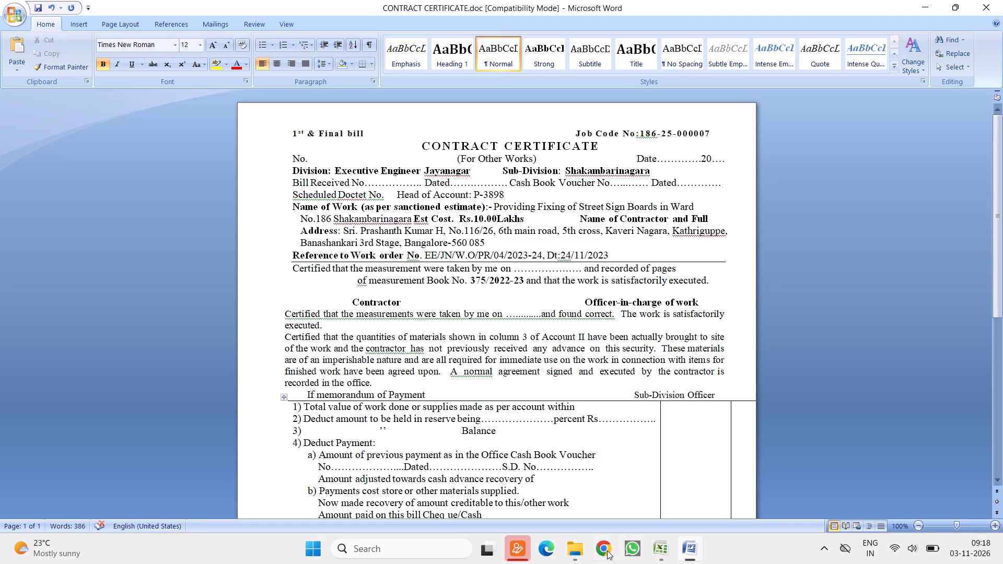
# Replace the contractor's name and full address in the certificate with the agency details copied from the comparative statement in Excel.
pyautogui.click(660, 547)
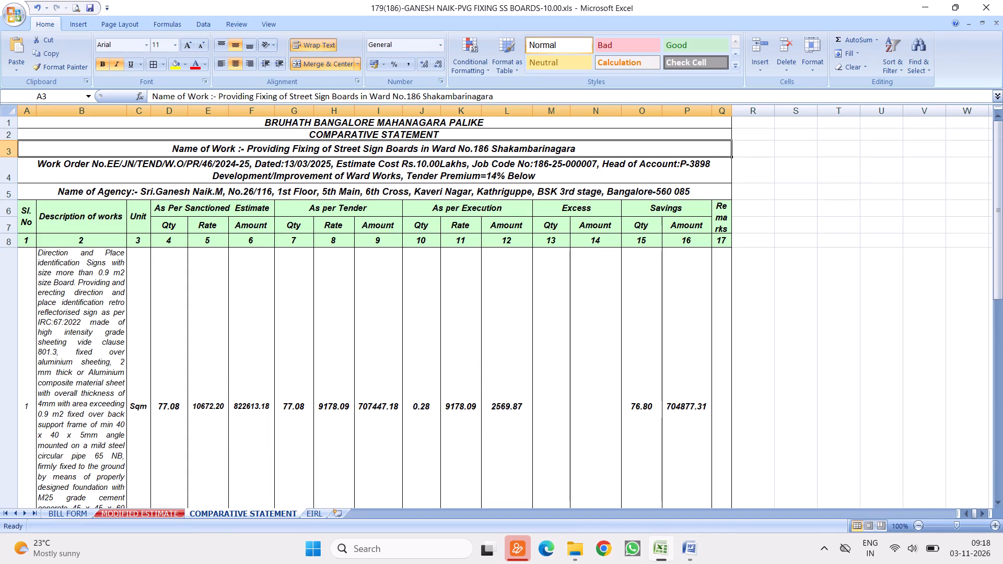
pyautogui.doubleClick(177, 196)
pyautogui.moveTo(142, 190); pyautogui.dragTo(323, 192)
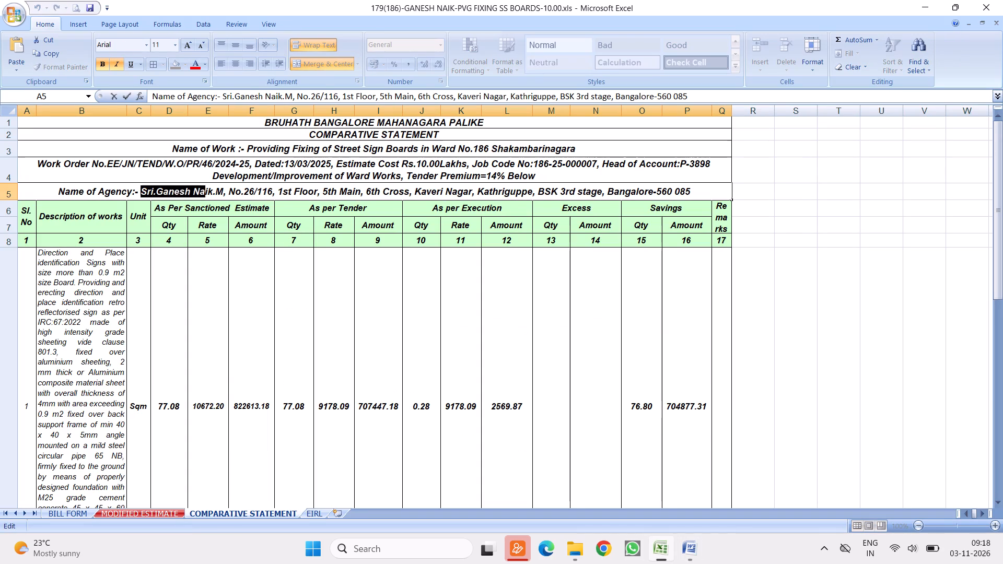
pyautogui.moveTo(323, 192); pyautogui.dragTo(706, 194)
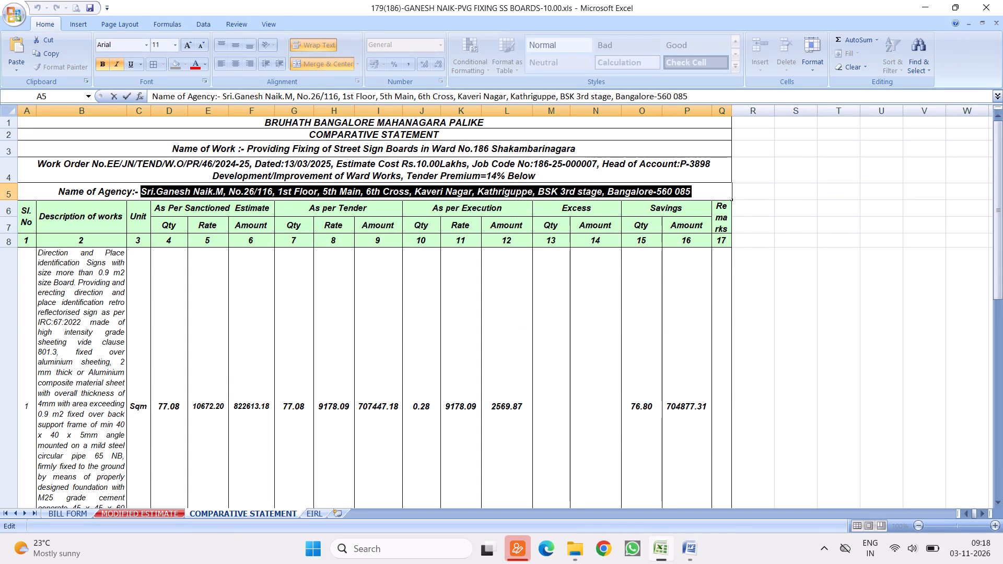
pyautogui.rightClick(616, 192)
pyautogui.click(645, 214)
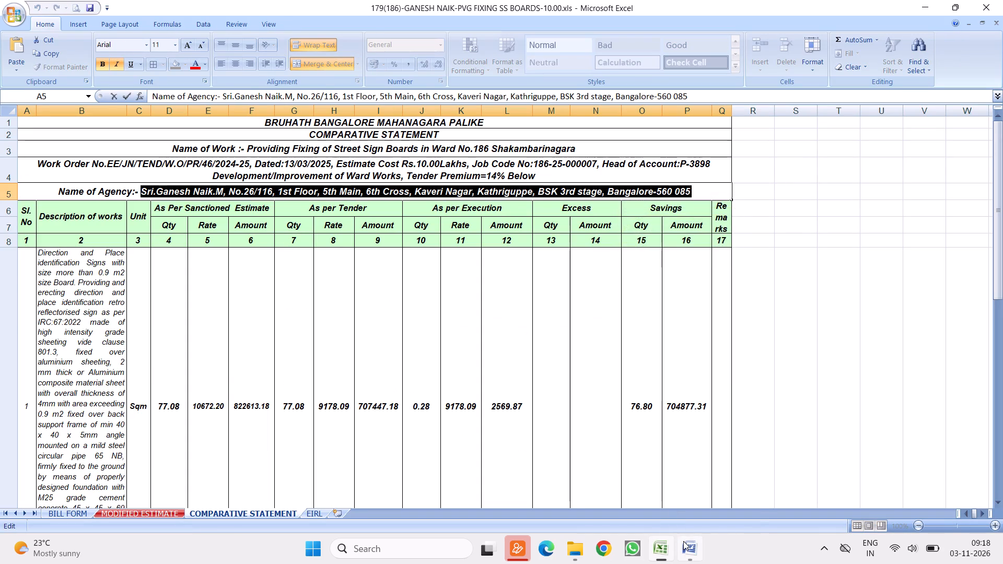
pyautogui.click(693, 545)
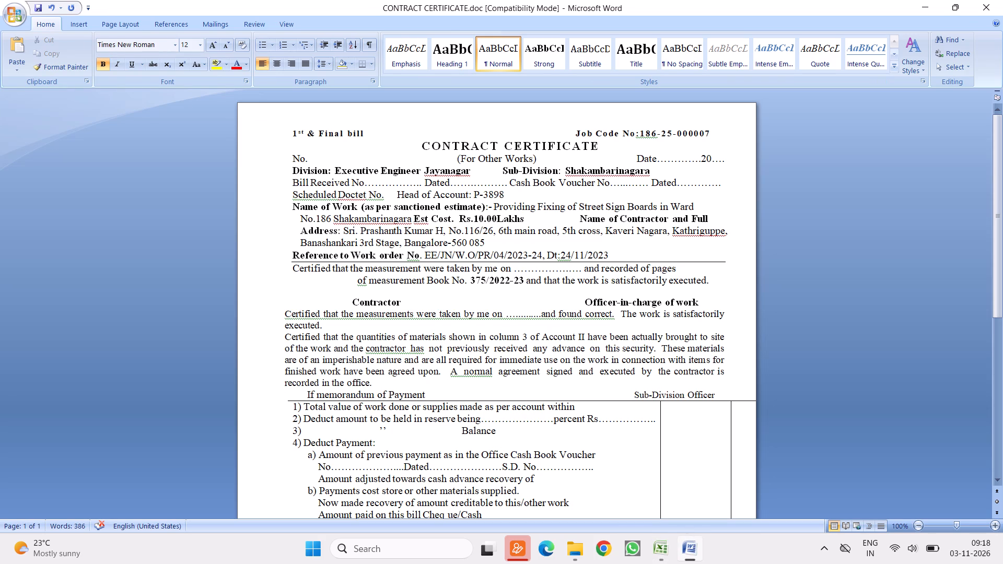
pyautogui.click(340, 232)
pyautogui.rightClick(340, 232)
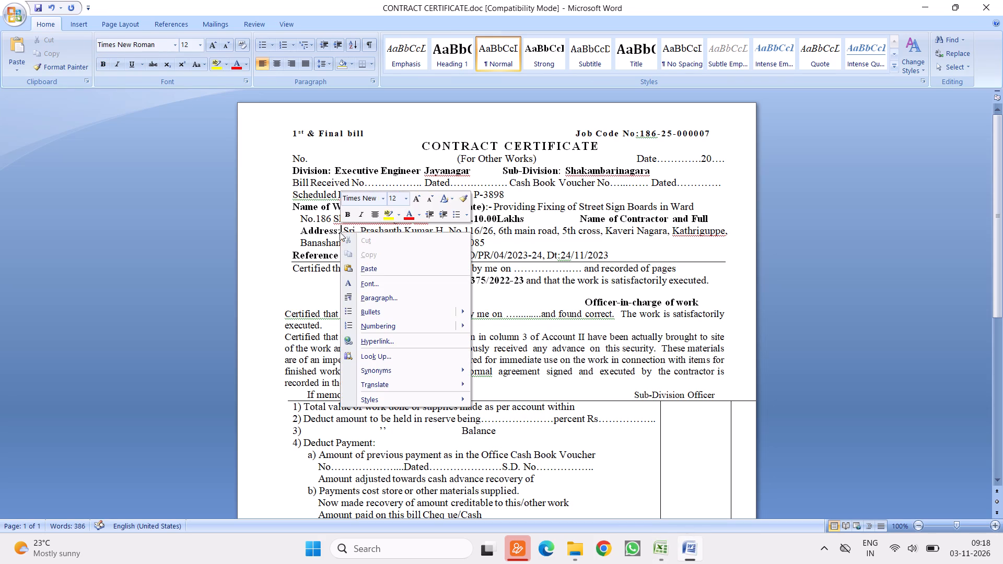
pyautogui.click(367, 268)
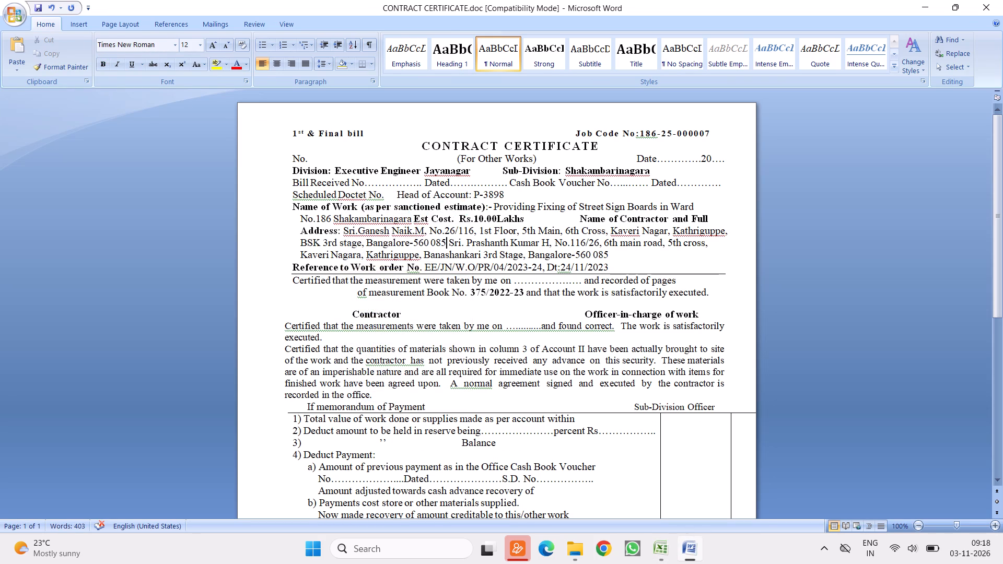
pyautogui.moveTo(609, 254); pyautogui.dragTo(455, 243)
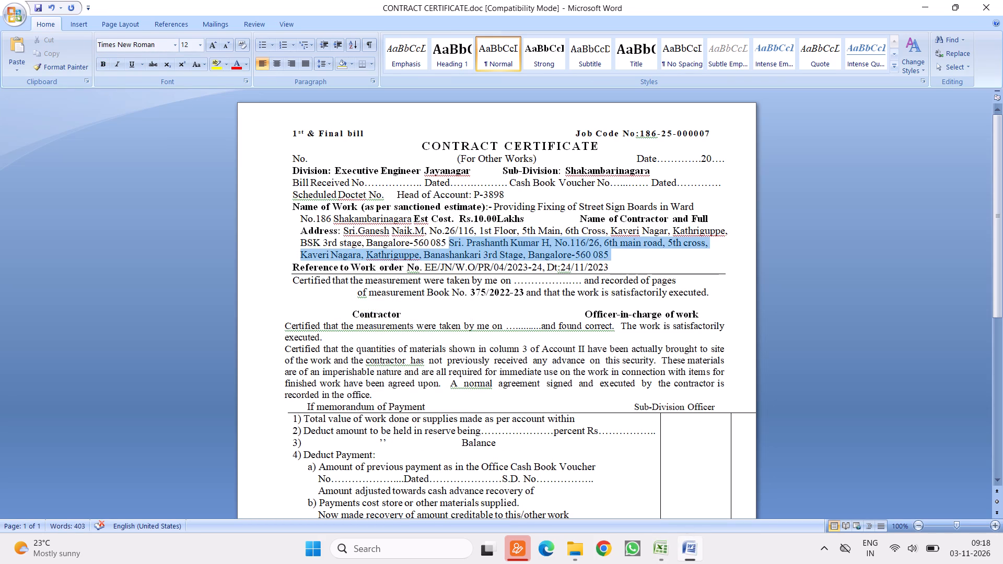
pyautogui.moveTo(455, 243); pyautogui.dragTo(455, 242)
pyautogui.press('Delete')
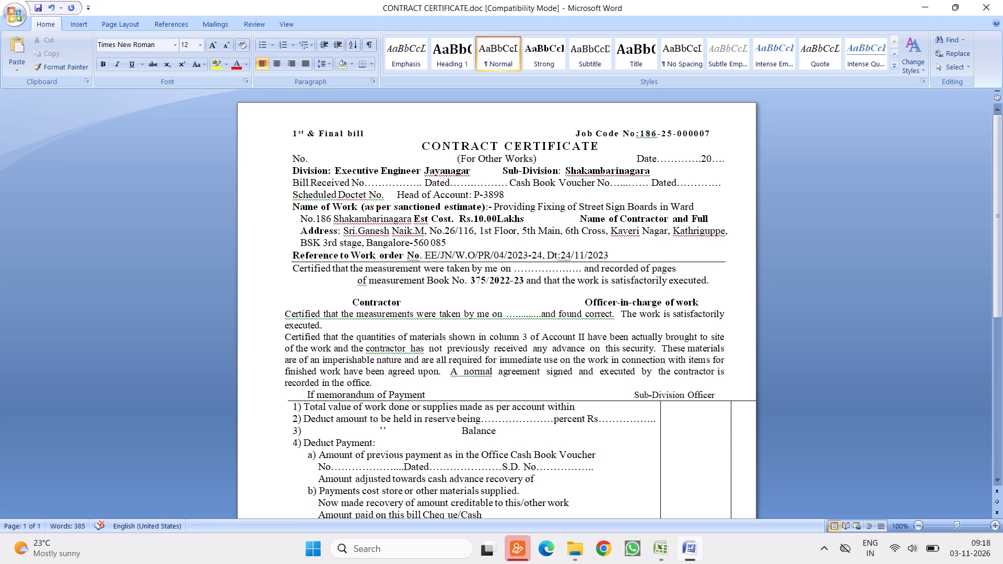
# Replace the certificate's work order reference with "EE/JN/TEND/W.O/PR/46/2024-25, Dated:13/03/2025", copied from the comparative statement in Excel.
pyautogui.click(662, 546)
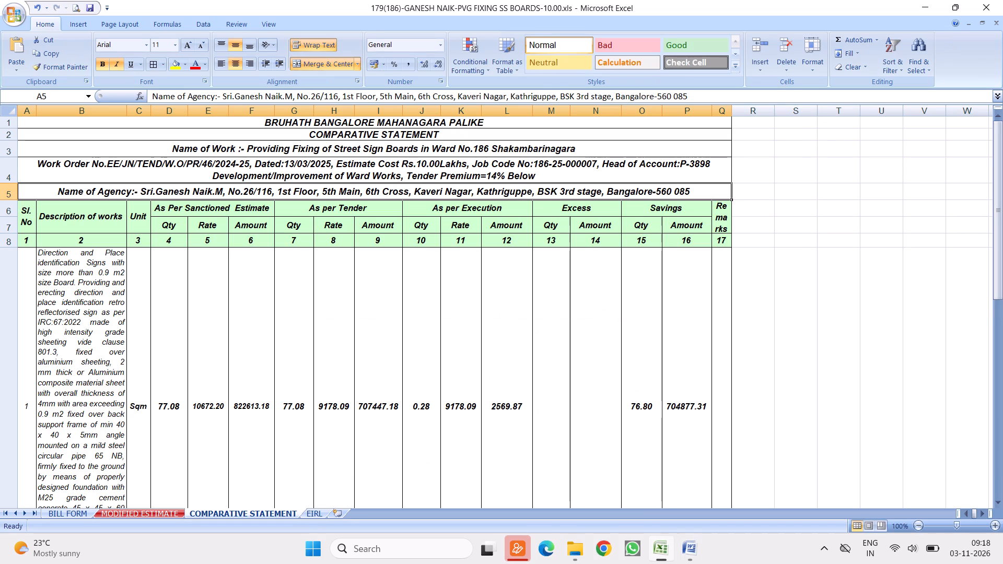
pyautogui.doubleClick(136, 170)
pyautogui.moveTo(106, 163); pyautogui.dragTo(401, 154)
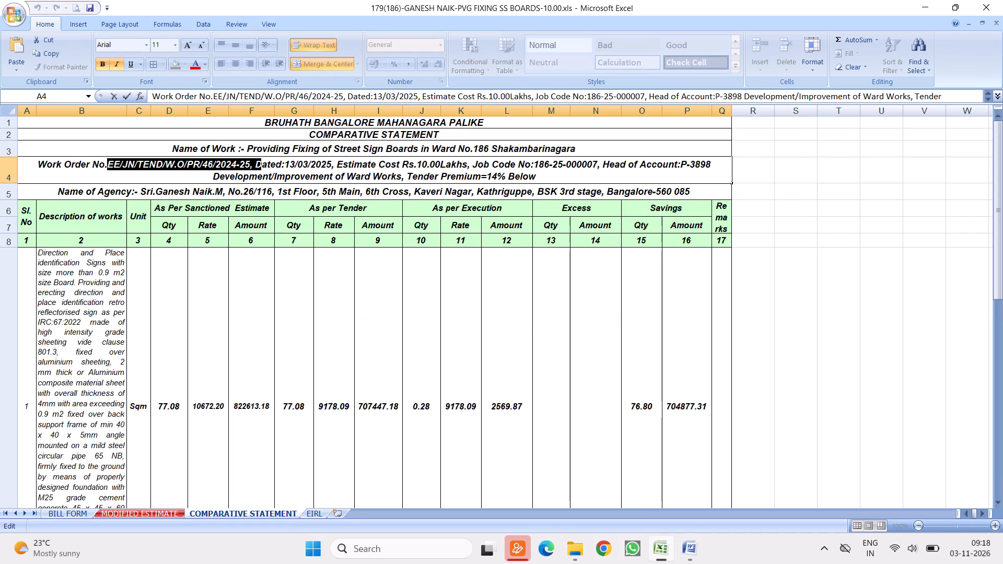
pyautogui.moveTo(401, 154); pyautogui.dragTo(330, 162)
pyautogui.rightClick(302, 162)
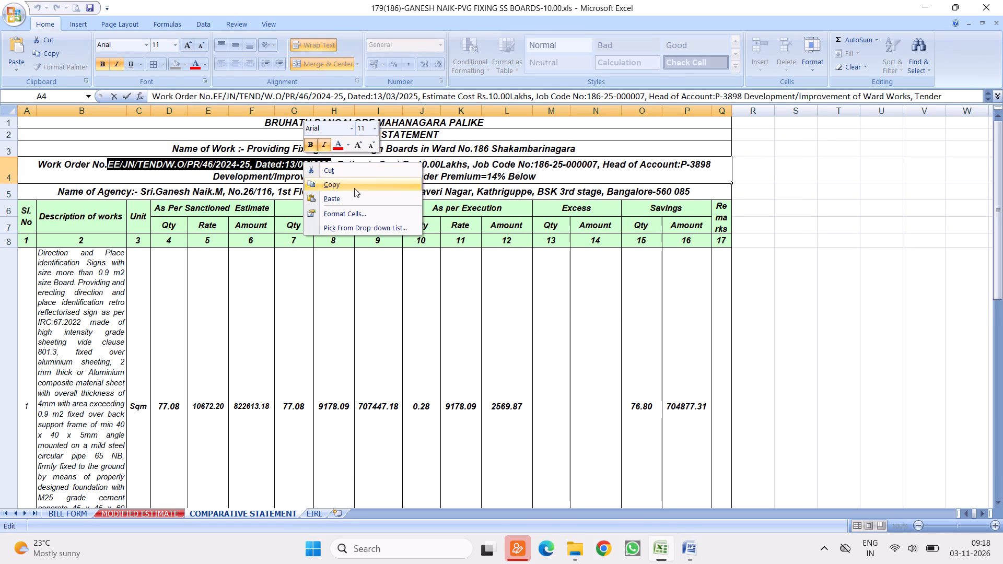
pyautogui.click(329, 184)
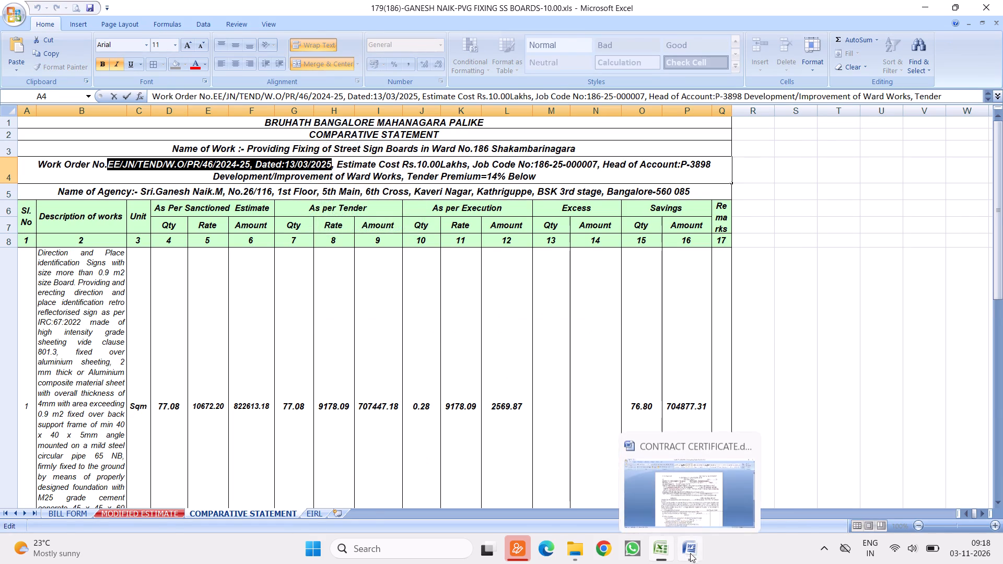
pyautogui.click(689, 551)
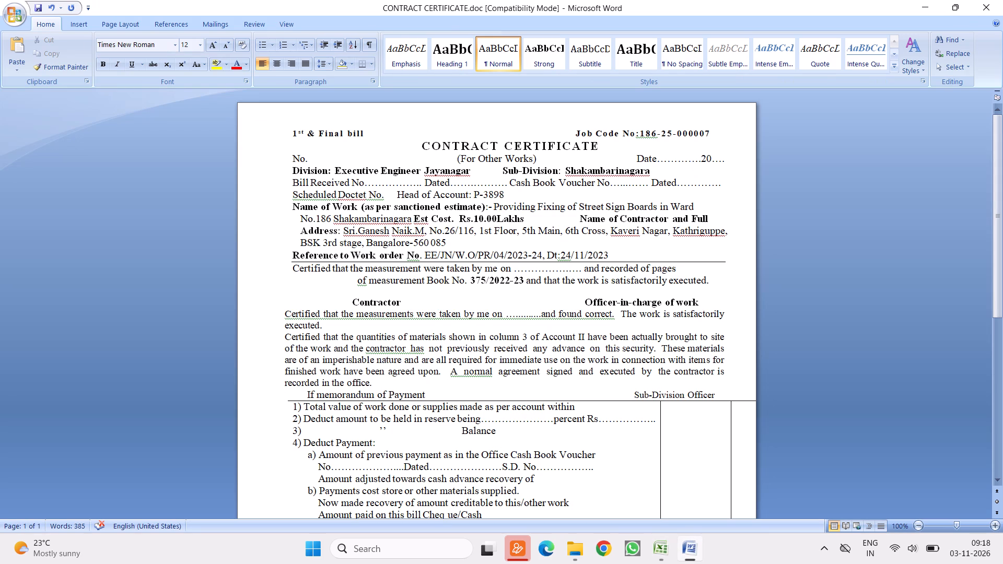
pyautogui.click(421, 256)
pyautogui.rightClick(423, 252)
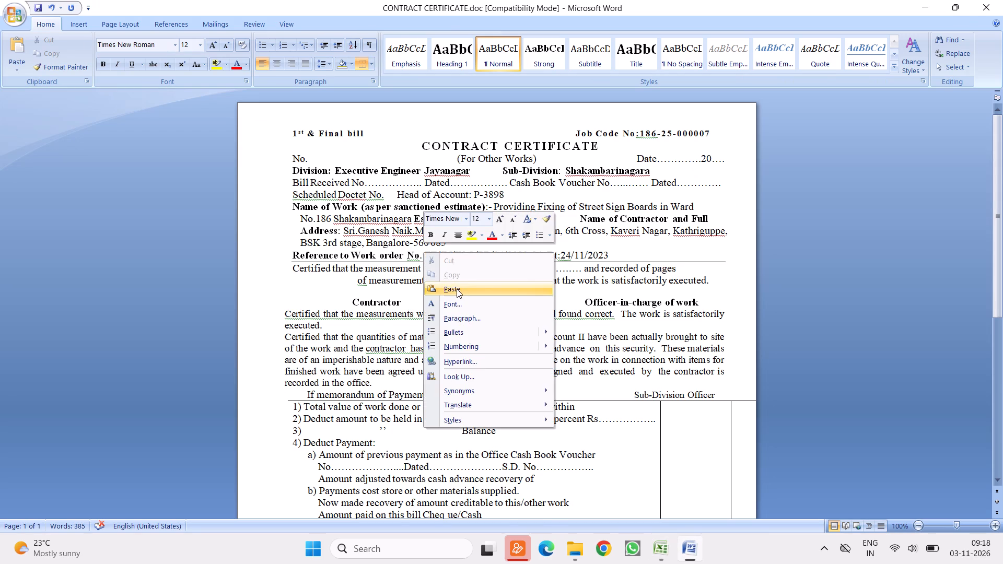
pyautogui.click(449, 289)
pyautogui.click(487, 267)
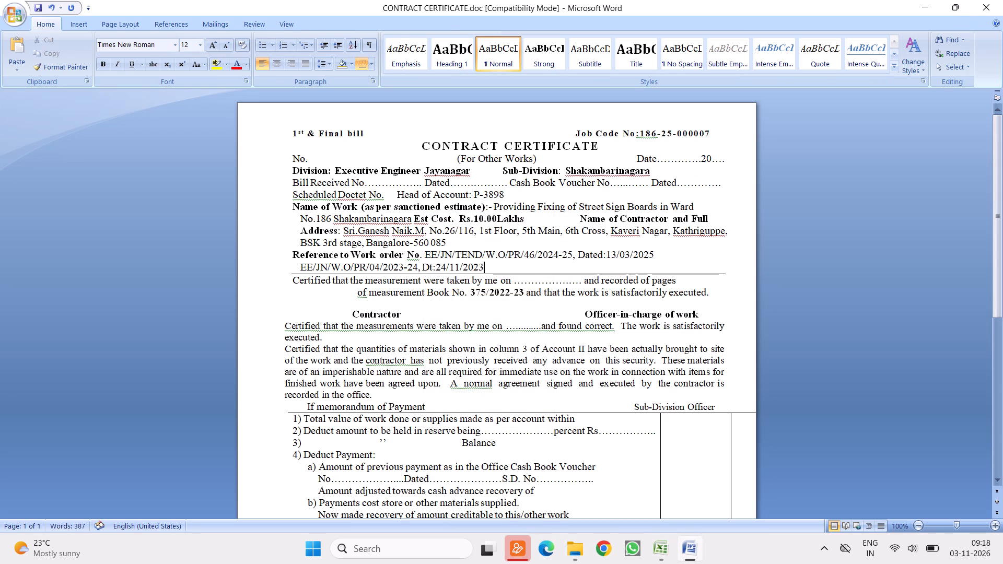
pyautogui.press('BackSpace')
pyautogui.press('BackSpace')
pyautogui.press('BackSpace')
pyautogui.press('BackSpace')
pyautogui.press('BackSpace')
pyautogui.press('BackSpace')
pyautogui.press('BackSpace')
pyautogui.press('BackSpace')
pyautogui.press('BackSpace')
pyautogui.press('BackSpace')
pyautogui.press('BackSpace')
pyautogui.press('BackSpace')
pyautogui.press('BackSpace')
pyautogui.press('BackSpace')
pyautogui.press('BackSpace')
pyautogui.press('BackSpace')
pyautogui.press('BackSpace')
pyautogui.press('BackSpace')
pyautogui.press('BackSpace')
pyautogui.press('BackSpace')
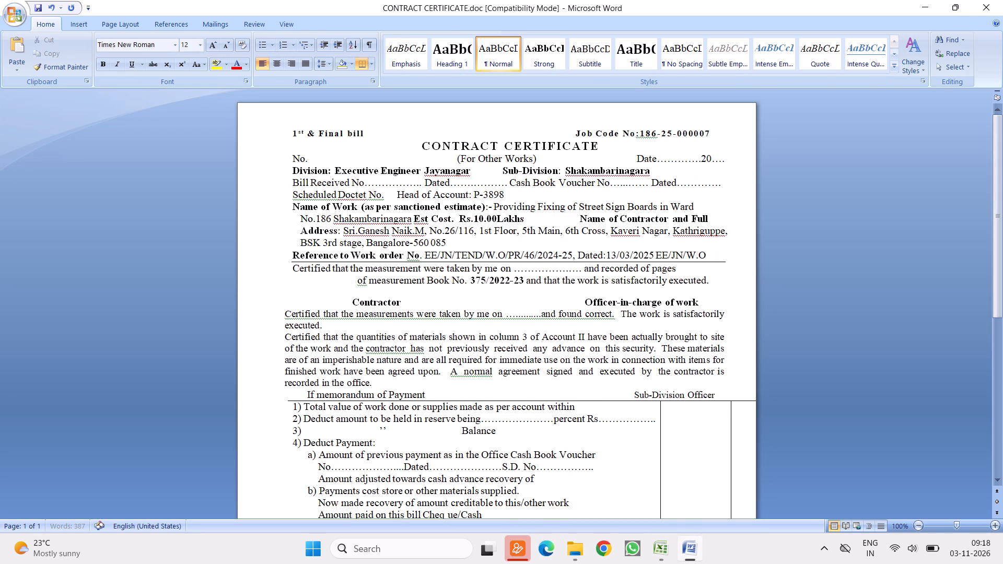
pyautogui.press('BackSpace')
pyautogui.press('BackSpace')
pyautogui.press('BackSpace')
pyautogui.press('BackSpace')
pyautogui.press('BackSpace')
pyautogui.press('BackSpace')
pyautogui.press('BackSpace')
pyautogui.press('BackSpace')
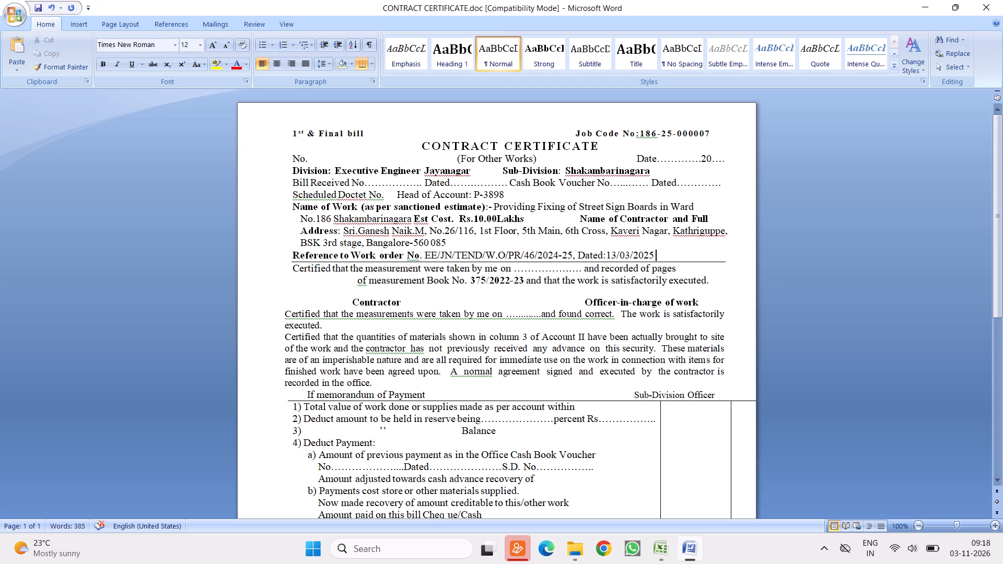
# Change the Measurement Book No. in the contract certificate to 380/2022-23.
pyautogui.click(522, 280)
pyautogui.press('BackSpace')
pyautogui.press('BackSpace')
pyautogui.press('BackSpace')
pyautogui.press('BackSpace')
pyautogui.press('BackSpace')
pyautogui.press('BackSpace')
pyautogui.press('BackSpace')
pyautogui.press('BackSpace')
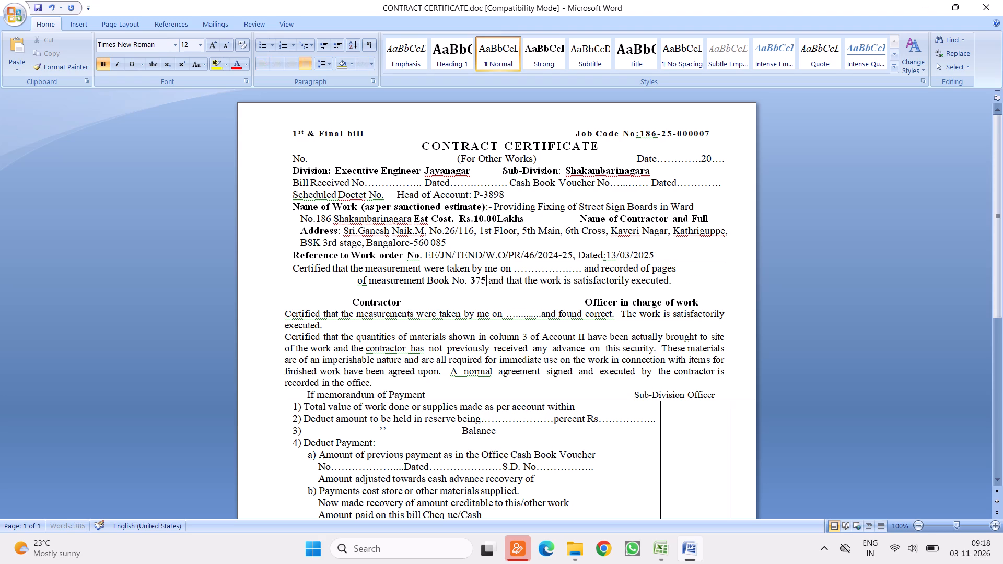
pyautogui.press('BackSpace')
pyautogui.press('BackSpace')
pyautogui.press('BackSpace')
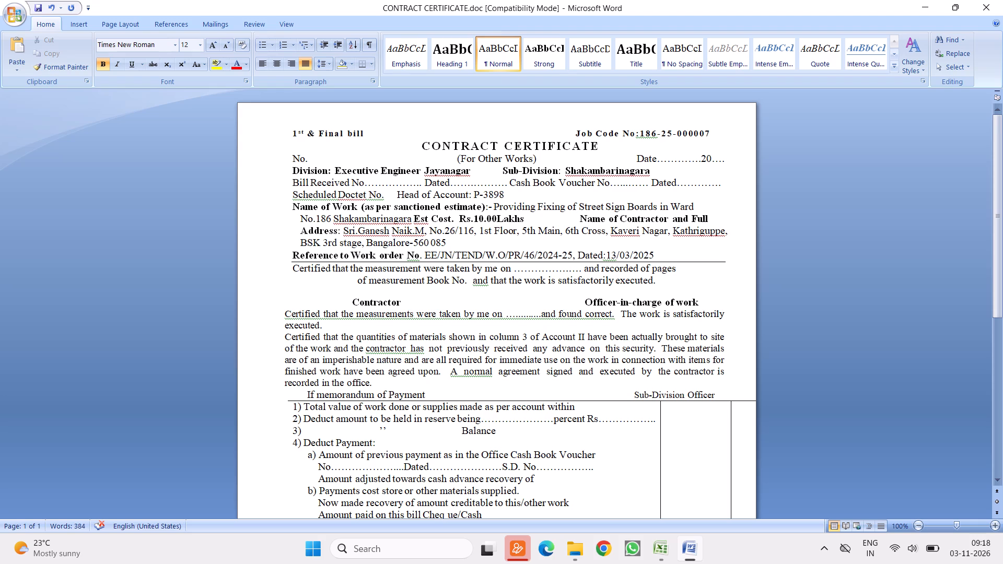
pyautogui.press('3')
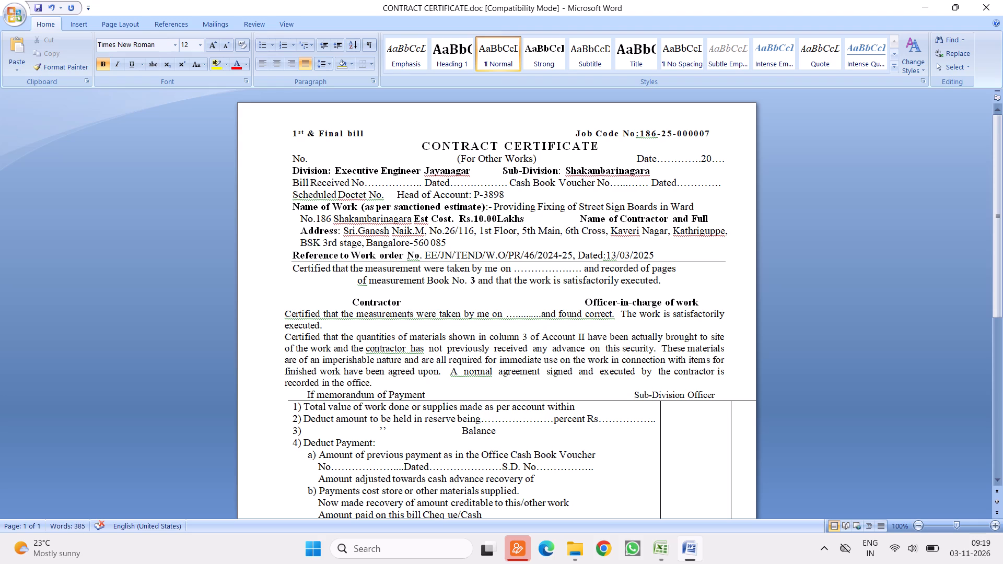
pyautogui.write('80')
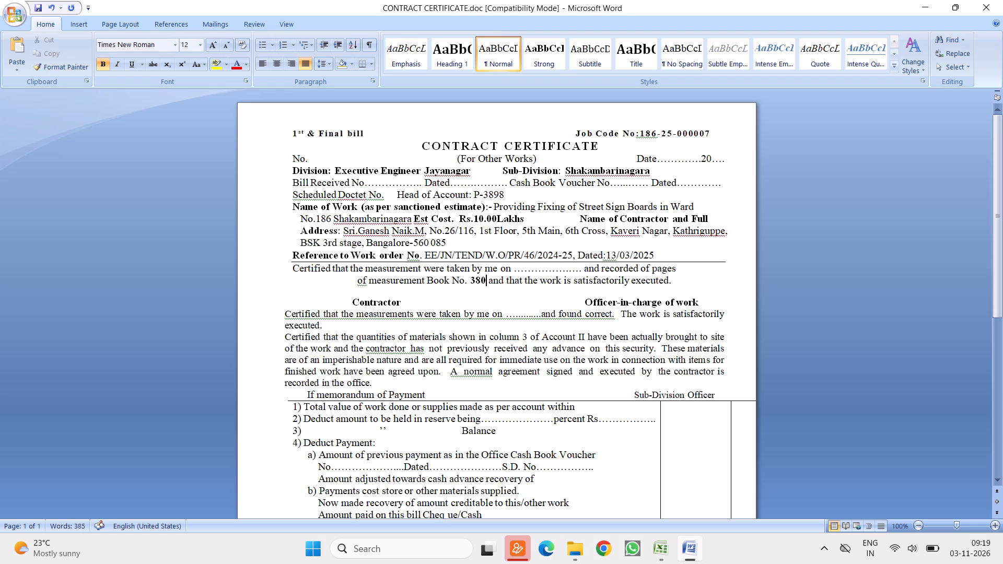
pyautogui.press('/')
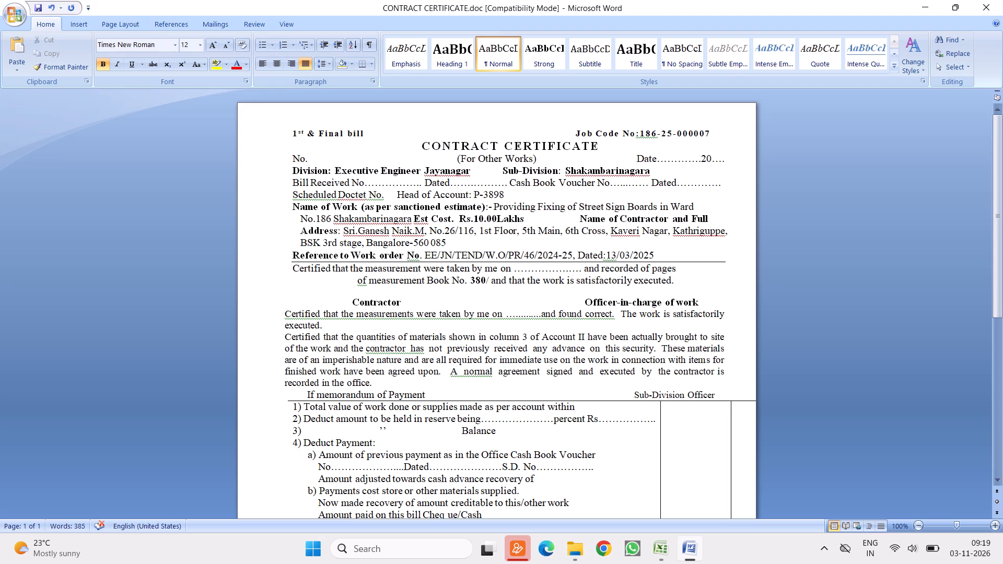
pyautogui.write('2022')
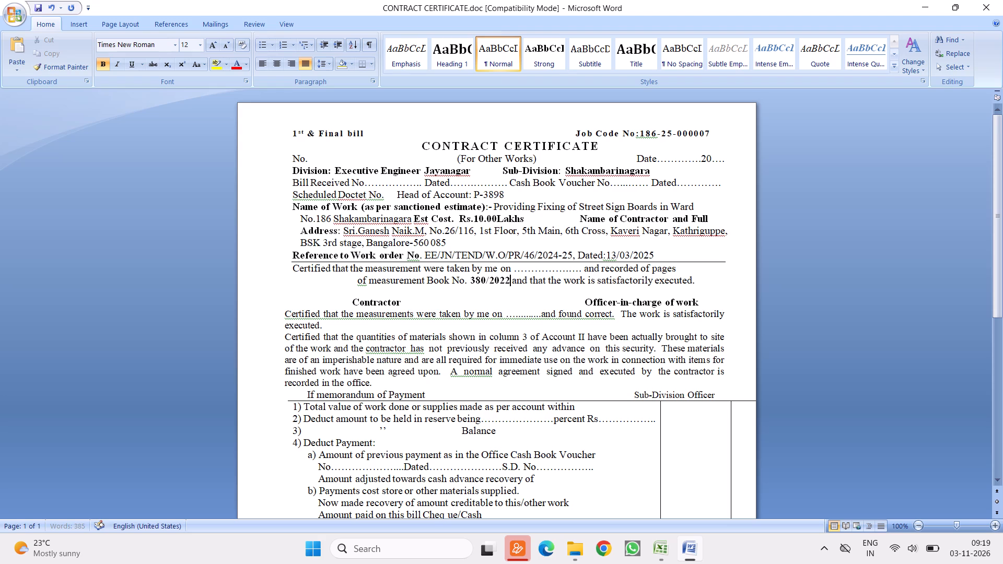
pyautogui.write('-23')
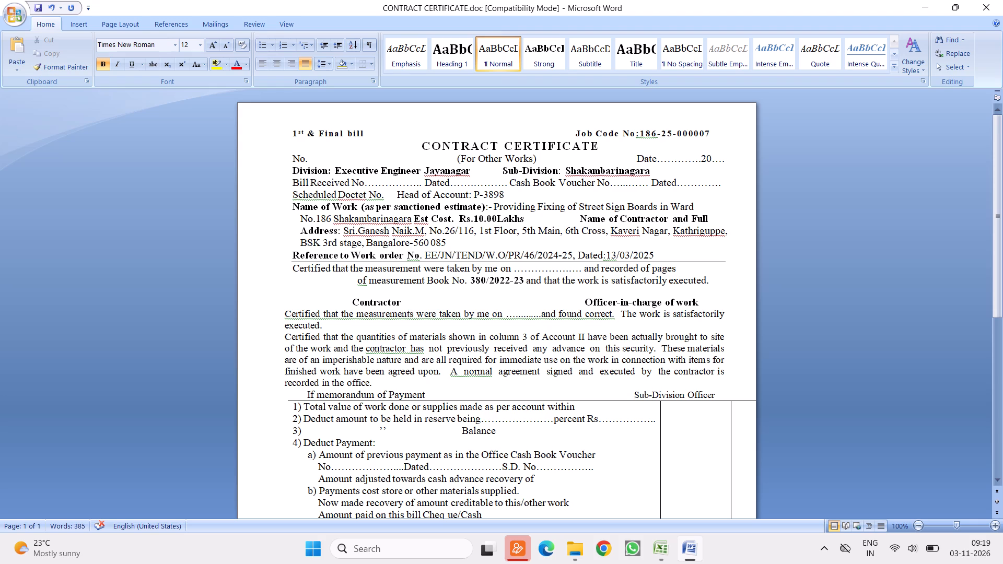
# Enter 37990 in bold as the starting page number after "recorded of pages".
pyautogui.click(679, 271)
pyautogui.press('space')
pyautogui.write('37')
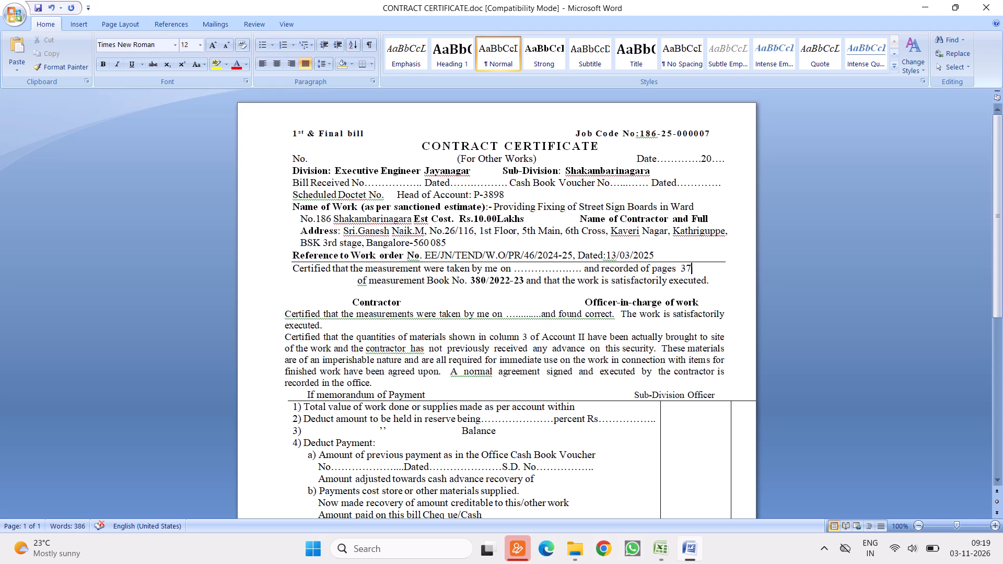
pyautogui.write('990')
pyautogui.moveTo(681, 268); pyautogui.dragTo(706, 270)
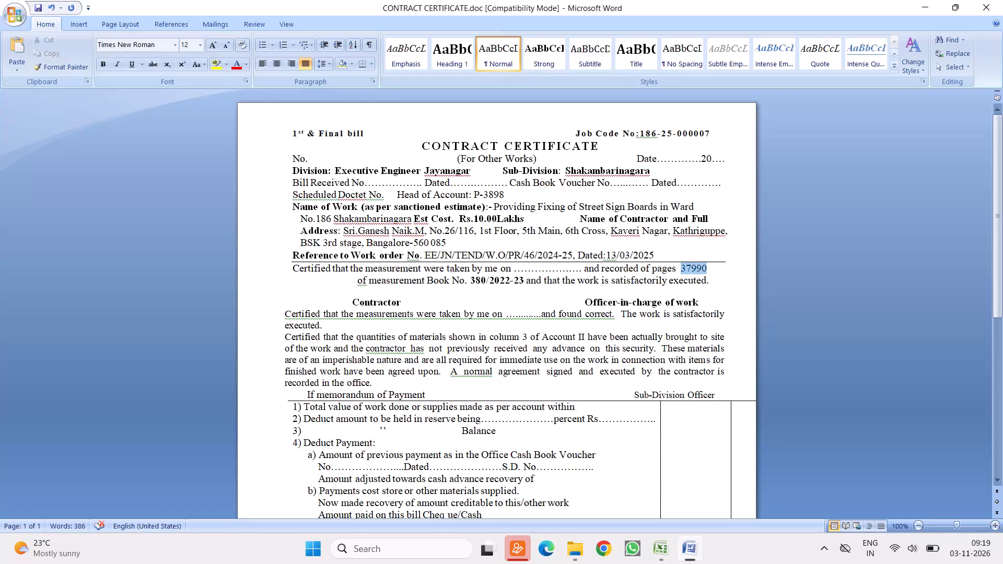
pyautogui.moveTo(706, 270); pyautogui.dragTo(711, 270)
pyautogui.click(103, 63)
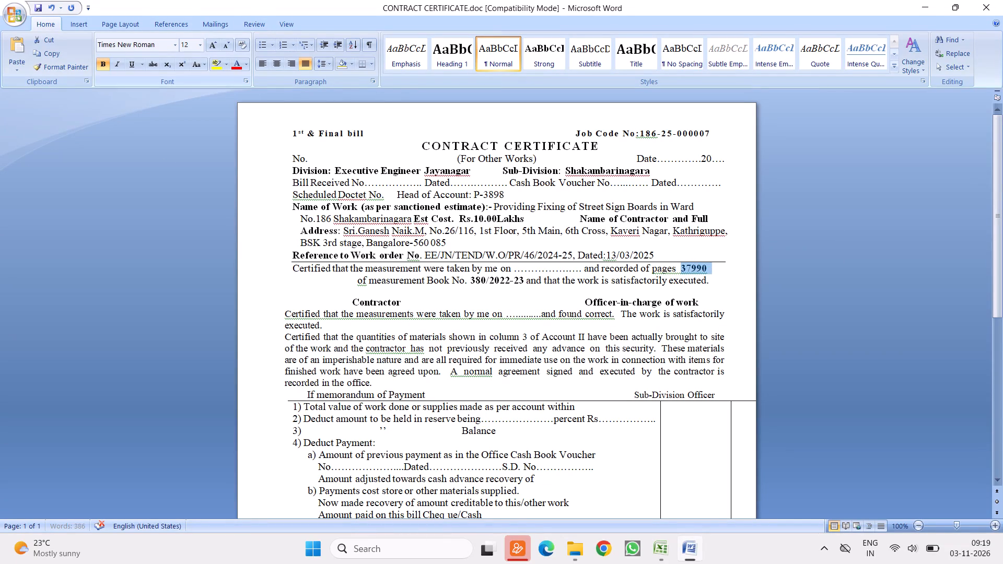
# Replace the blank space before "of measurement Book No." with "To 37996", leaving extra space before the number.
pyautogui.click(351, 282)
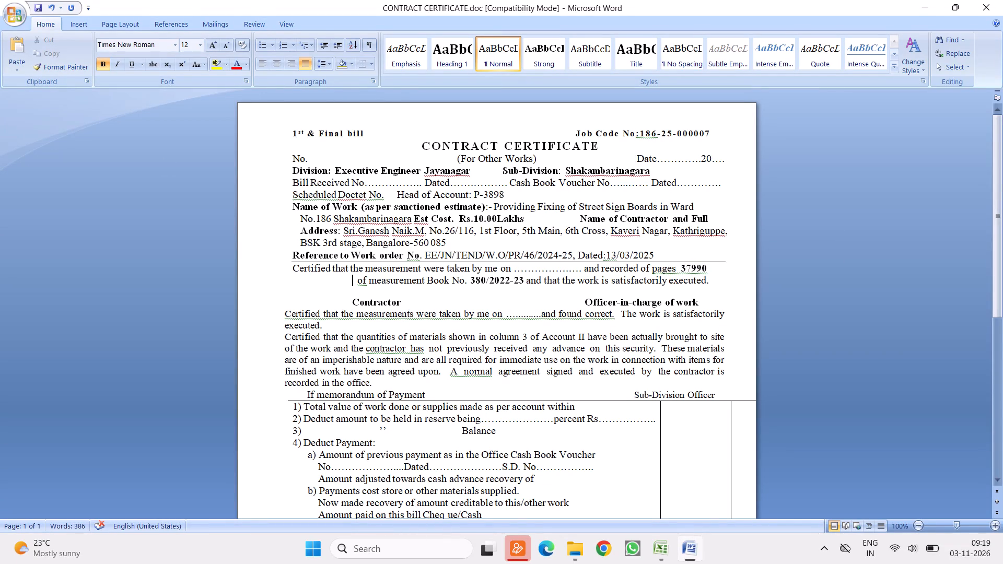
pyautogui.press('BackSpace')
pyautogui.press('BackSpace')
pyautogui.press('BackSpace')
pyautogui.press('BackSpace')
pyautogui.press('BackSpace')
pyautogui.press('BackSpace')
pyautogui.press('BackSpace')
pyautogui.press('BackSpace')
pyautogui.press('BackSpace')
pyautogui.press('BackSpace')
pyautogui.press('BackSpace')
pyautogui.press('BackSpace')
pyautogui.press('BackSpace')
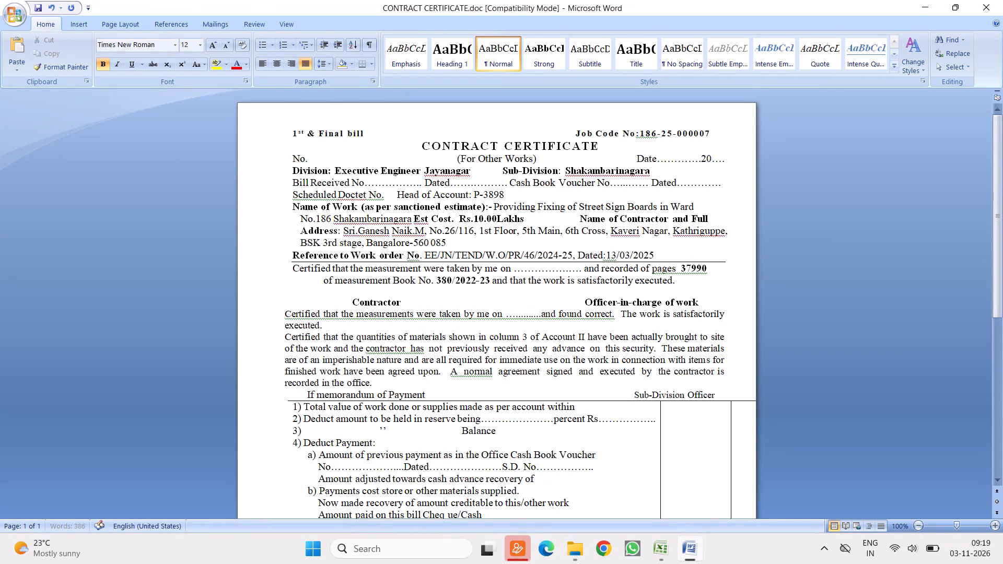
pyautogui.press('BackSpace')
pyautogui.press('BackSpace')
pyautogui.press('BackSpace')
pyautogui.press('BackSpace')
pyautogui.press('BackSpace')
pyautogui.press('BackSpace')
pyautogui.press('BackSpace')
pyautogui.press('BackSpace')
pyautogui.press('BackSpace')
pyautogui.press('t')
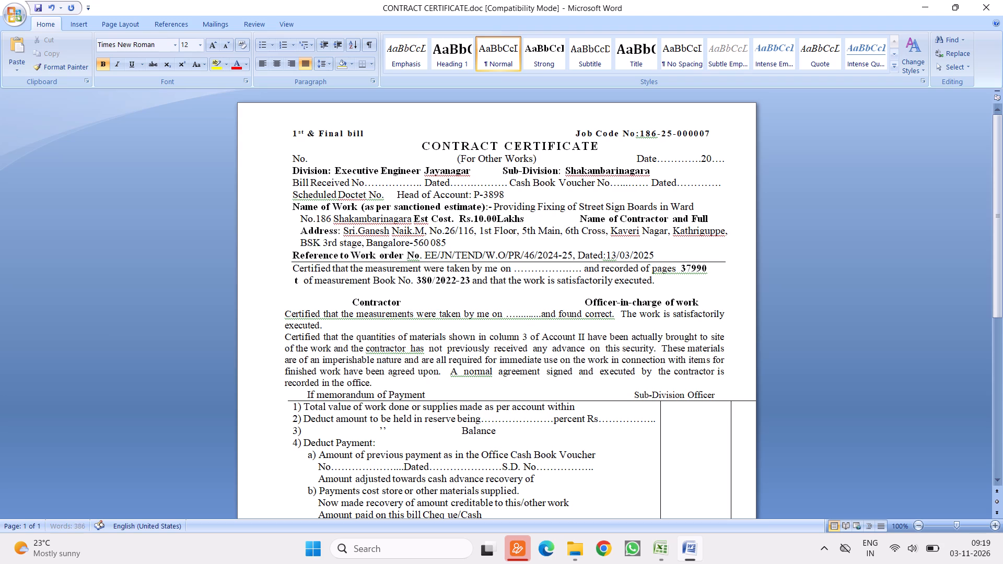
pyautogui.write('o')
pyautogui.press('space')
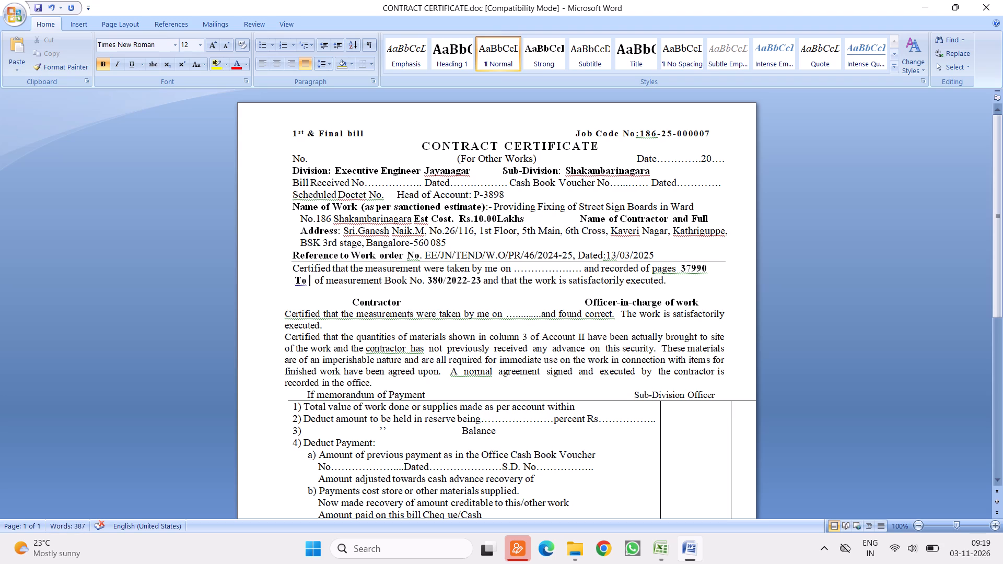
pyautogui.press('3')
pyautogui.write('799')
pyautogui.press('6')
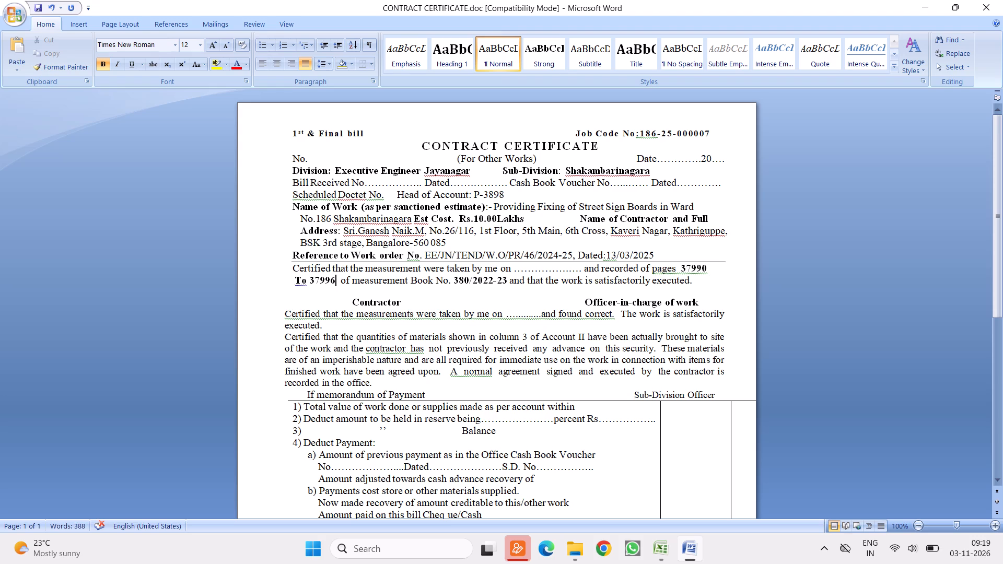
pyautogui.click(309, 279)
pyautogui.press('space')
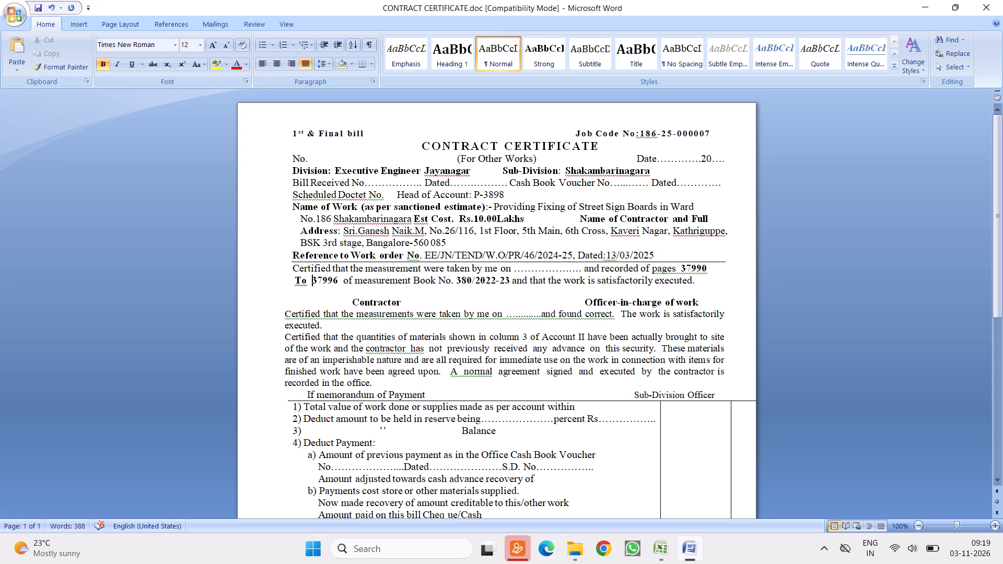
# Insert an extra blank line above the Contractor and Officer-in-charge signature line and indent that line again with spaces.
pyautogui.click(349, 300)
pyautogui.press('Return')
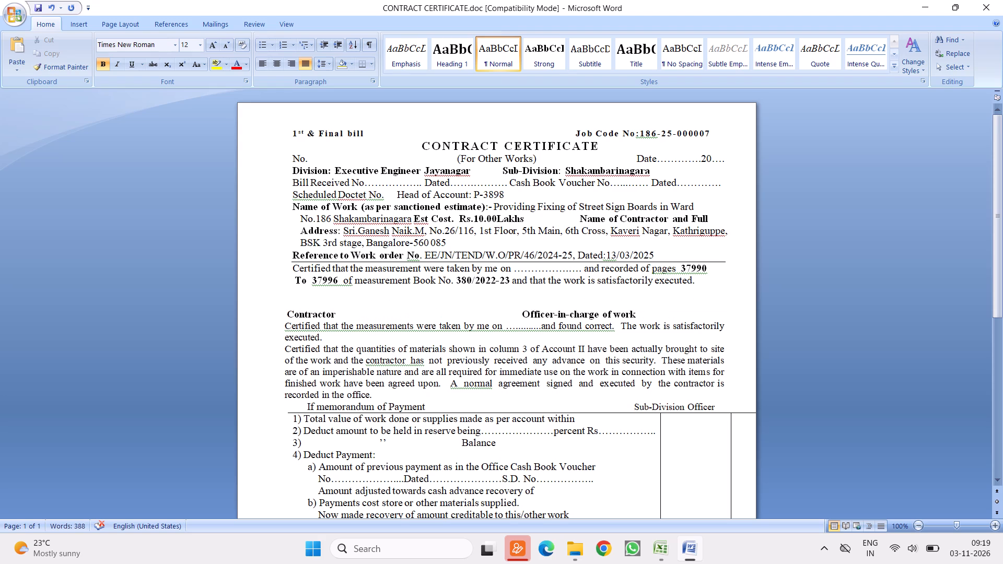
pyautogui.press('space')
pyautogui.press('space')
pyautogui.press('space')
pyautogui.press('space')
pyautogui.press('space')
pyautogui.press('space')
pyautogui.press('space')
pyautogui.press('space')
pyautogui.press('space')
pyautogui.press('space')
pyautogui.press('space')
pyautogui.press('space')
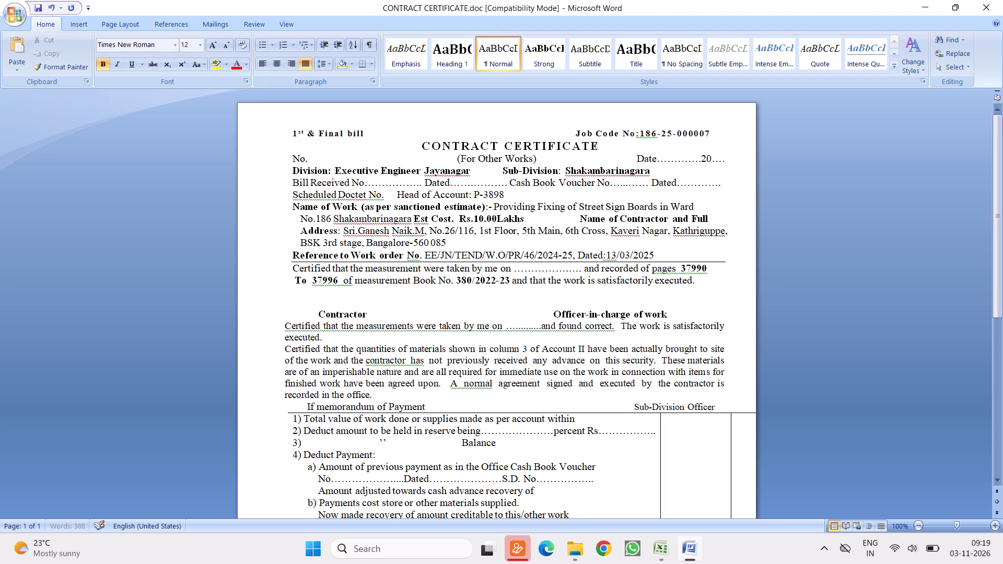
pyautogui.press('space')
pyautogui.press('space')
pyautogui.press('space')
pyautogui.press('space')
pyautogui.press('space')
pyautogui.press('space')
pyautogui.press('space')
pyautogui.press('space')
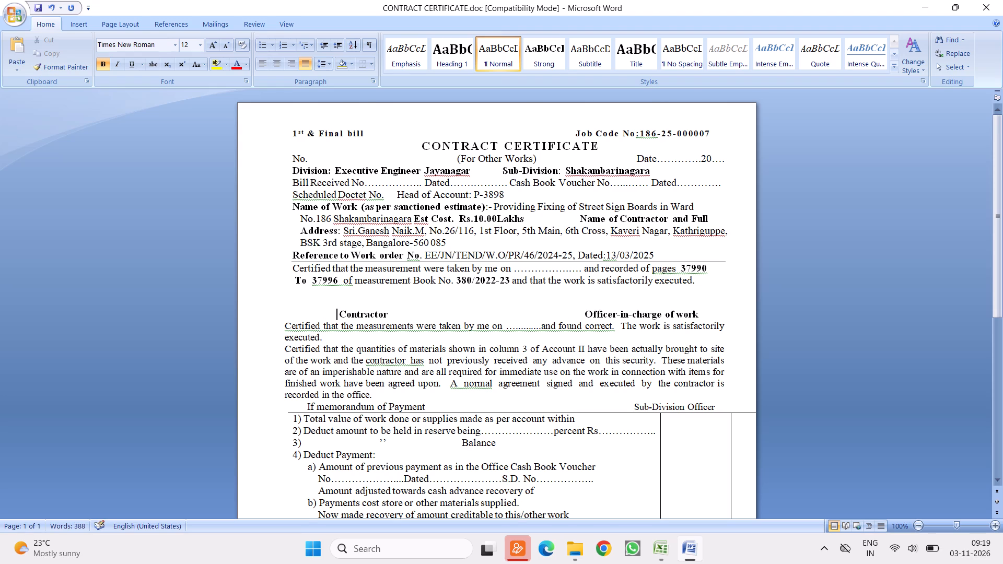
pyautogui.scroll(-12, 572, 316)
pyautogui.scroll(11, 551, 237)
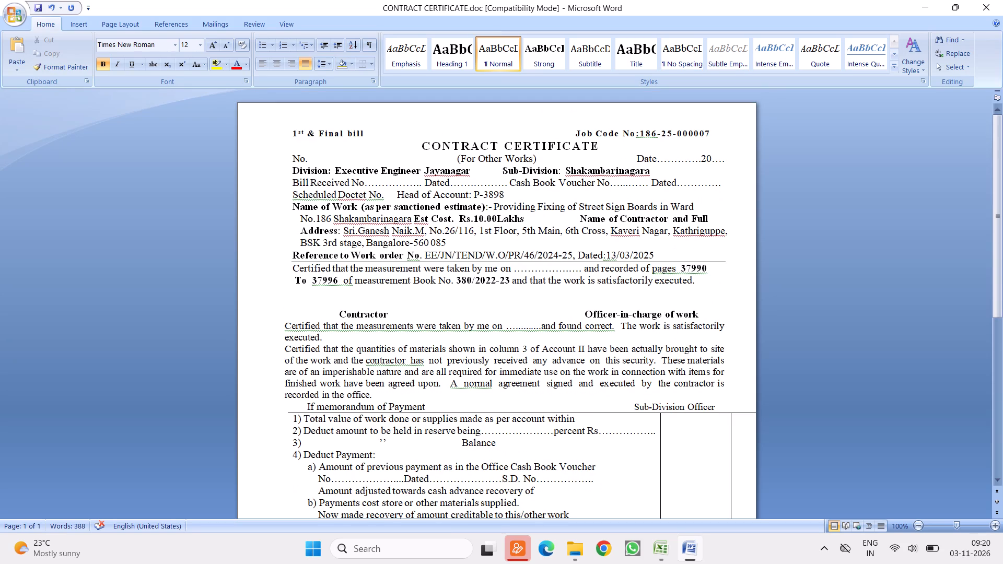
# Lengthen the dotted date blank after "Certified that the measurement were taken by me on" by three dots.
pyautogui.click(552, 269)
pyautogui.write('...')
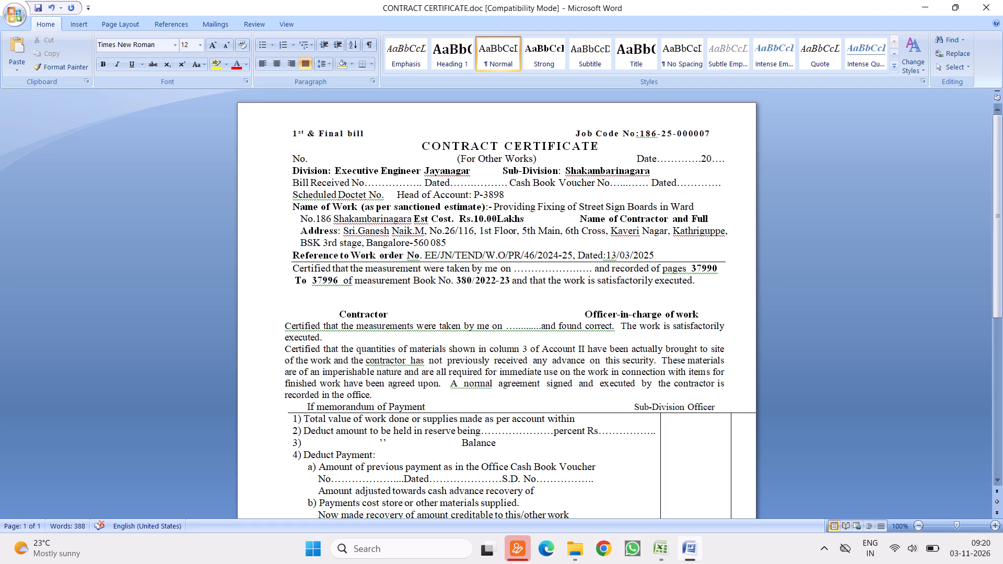
# Save the contract certificate and close it.
pyautogui.click(39, 7)
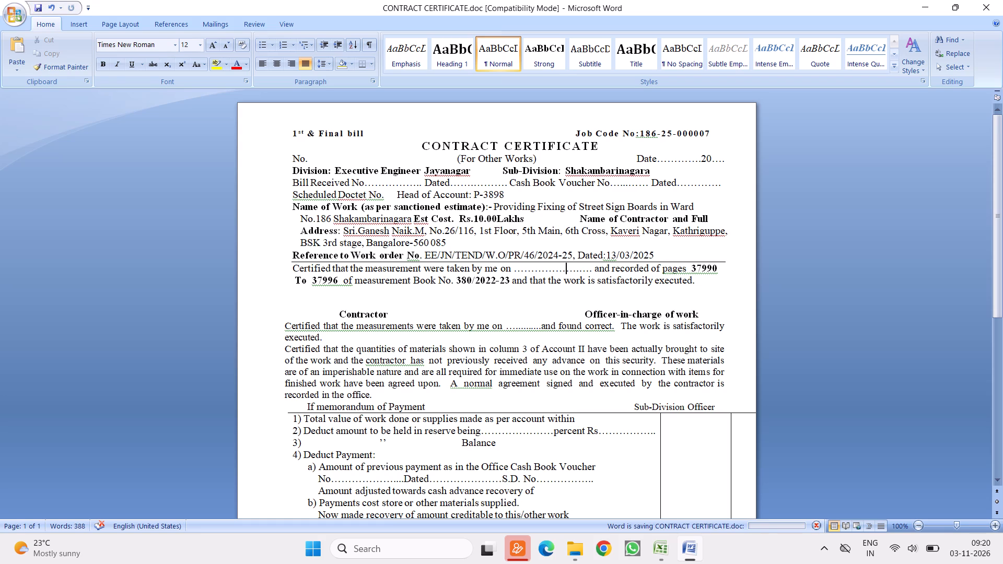
pyautogui.click(984, 6)
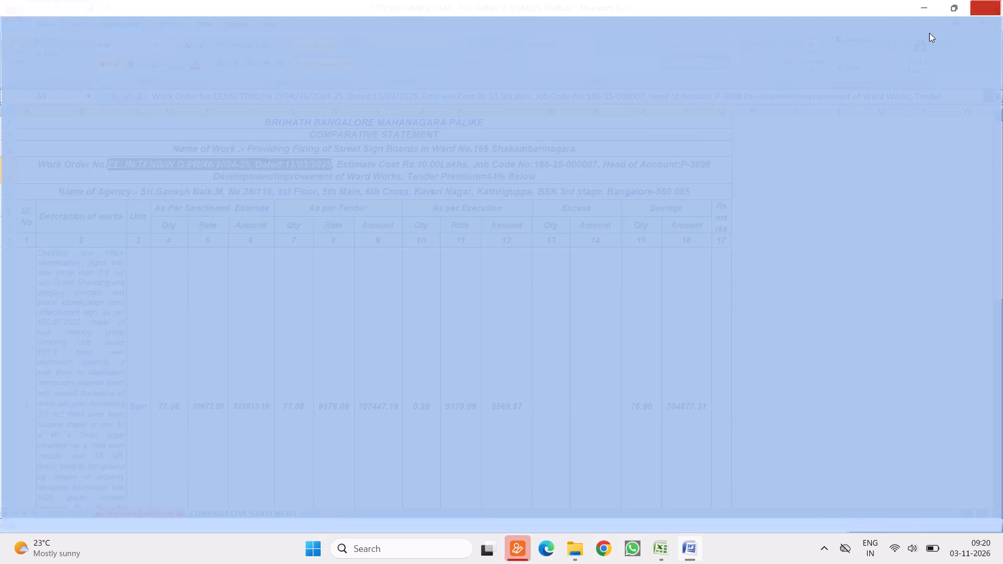
# Preview the BILL FORM sheet of the street sign boards workbook for printing and examine the totals and signature block on its last page.
pyautogui.click(590, 256)
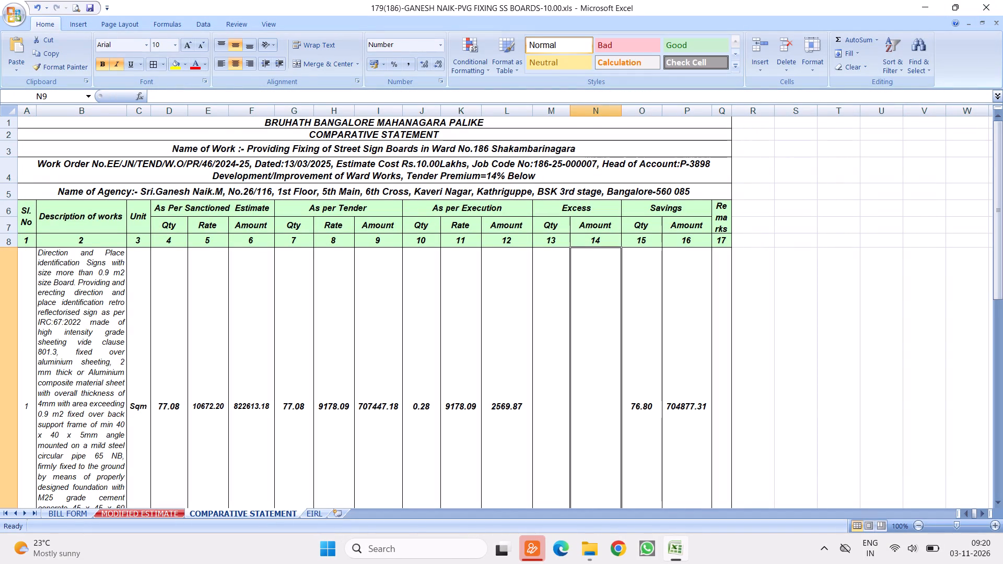
pyautogui.click(69, 512)
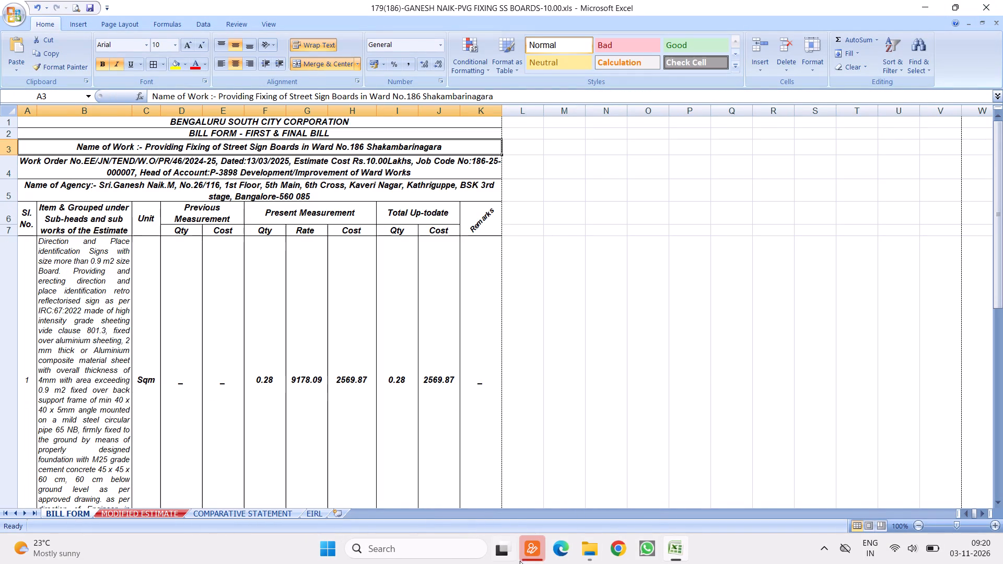
pyautogui.click(591, 548)
pyautogui.click(309, 344)
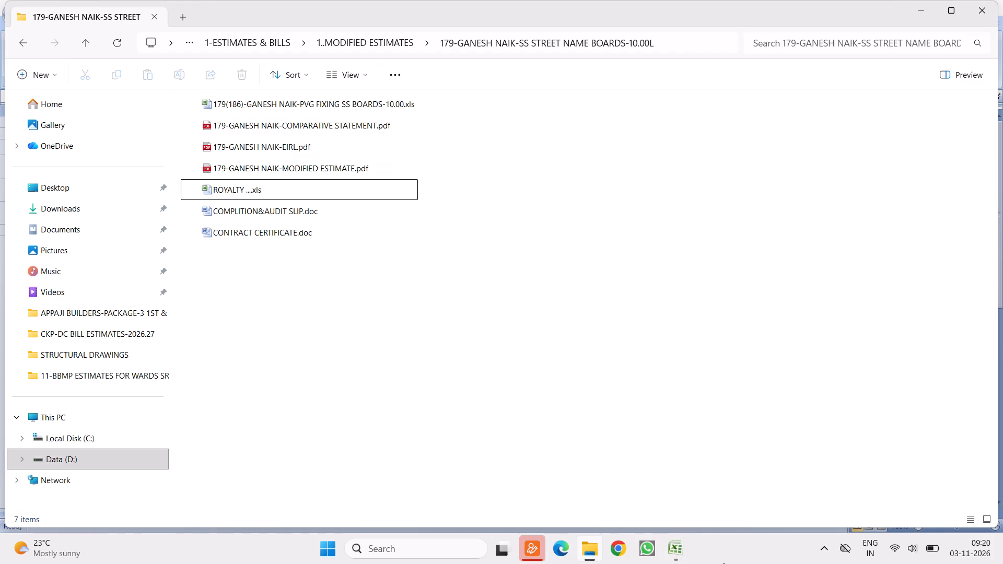
pyautogui.click(672, 548)
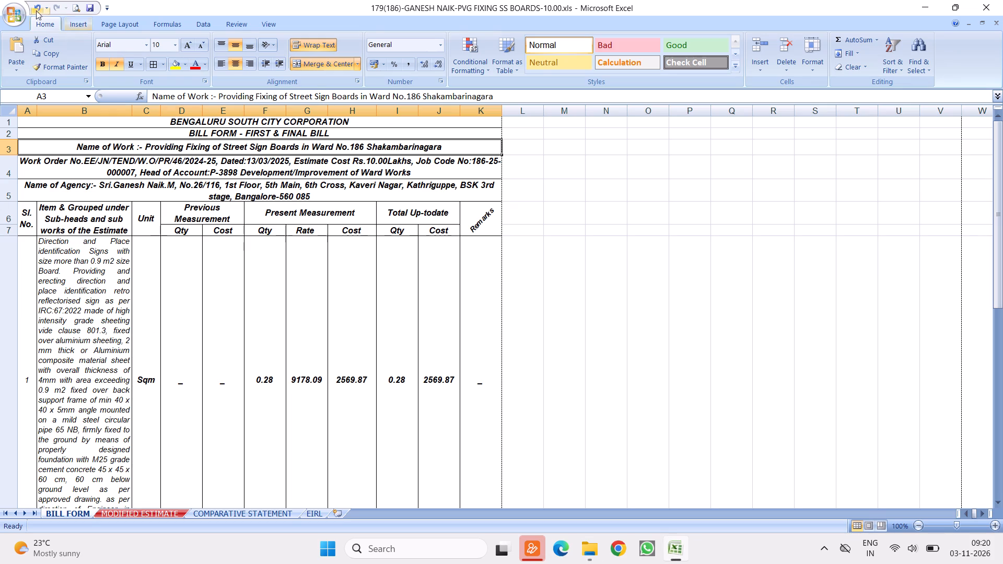
pyautogui.click(75, 8)
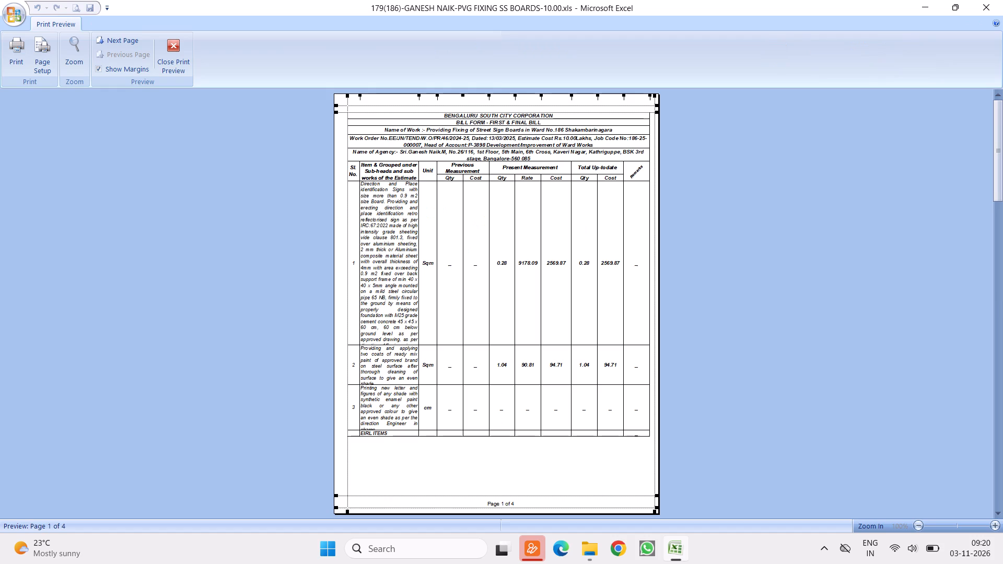
pyautogui.scroll(-14, 482, 229)
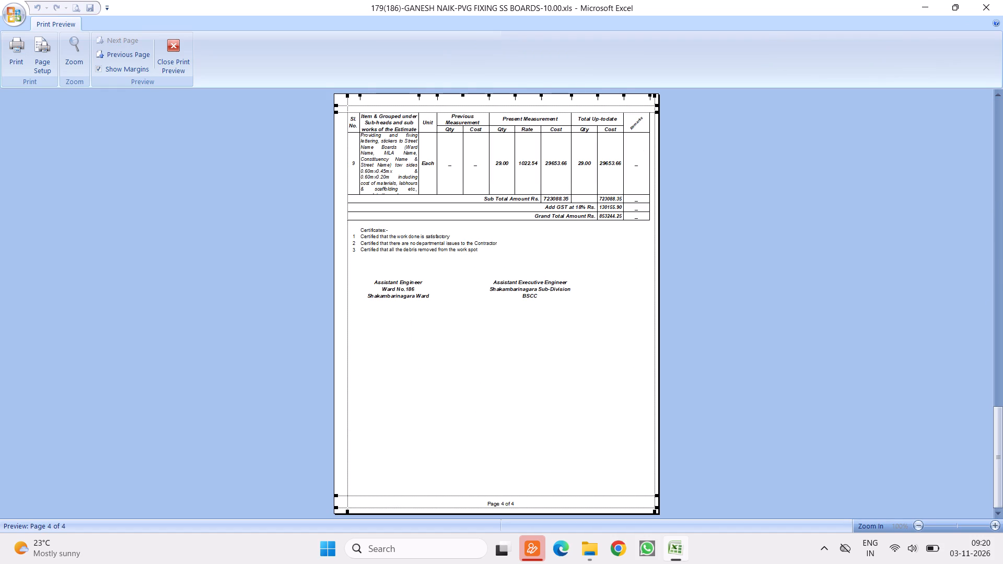
pyautogui.click(491, 216)
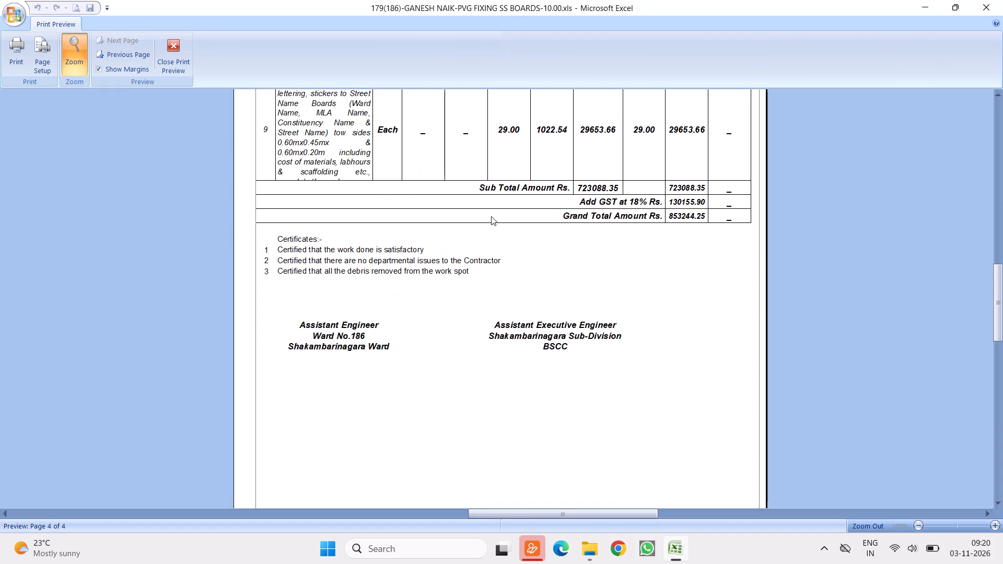
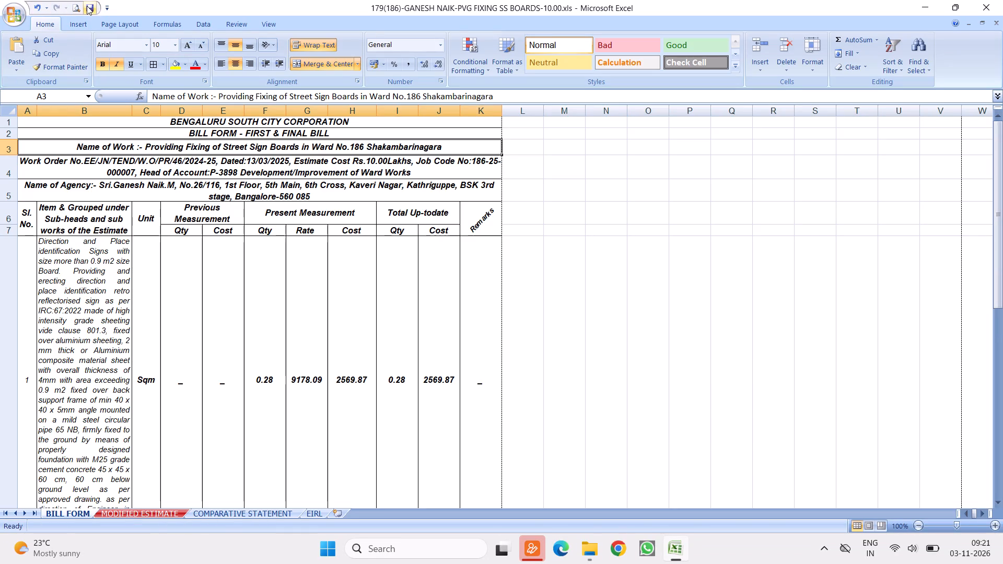
# Save the street sign boards bill workbook and close it.
pyautogui.click(88, 6)
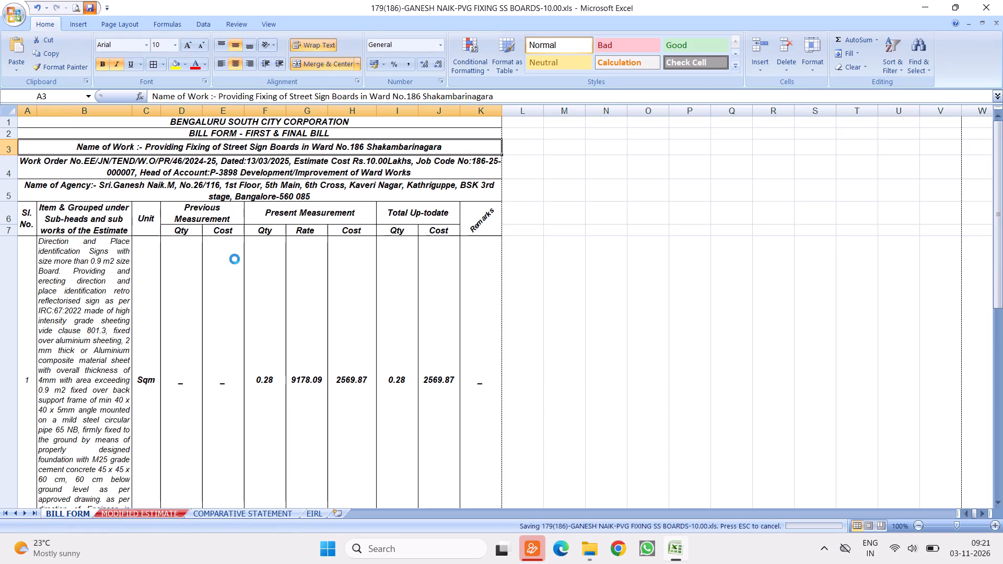
pyautogui.click(983, 6)
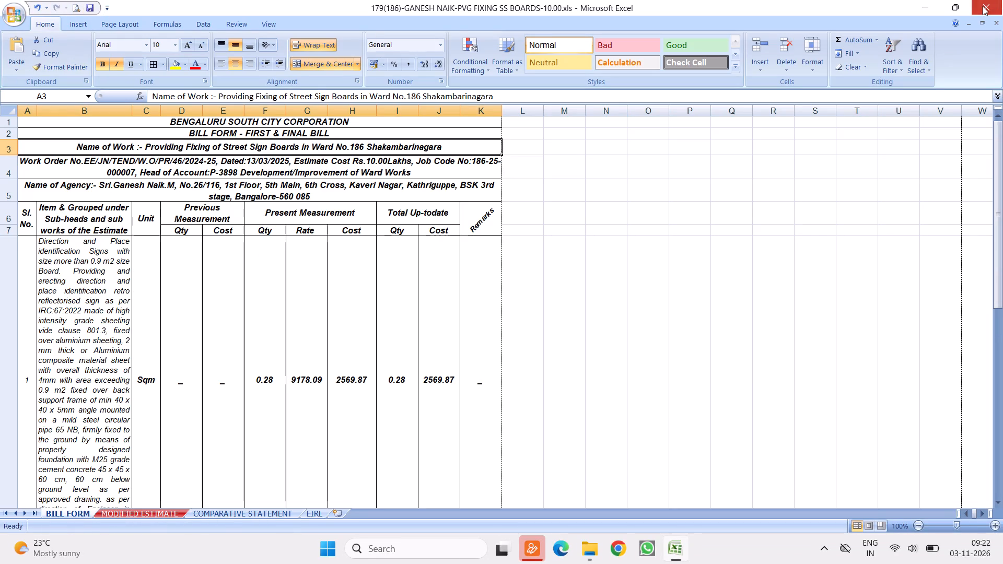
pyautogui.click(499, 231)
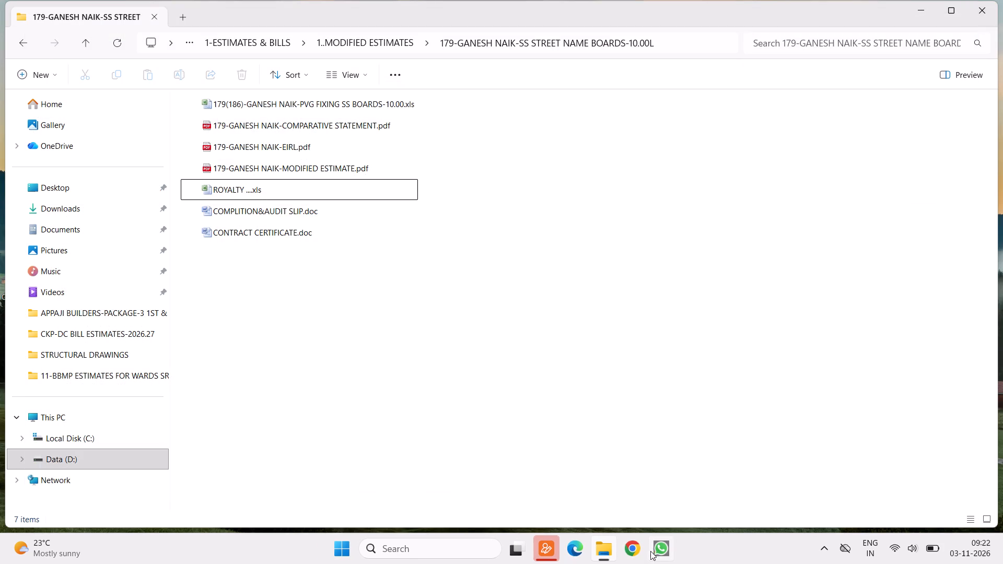